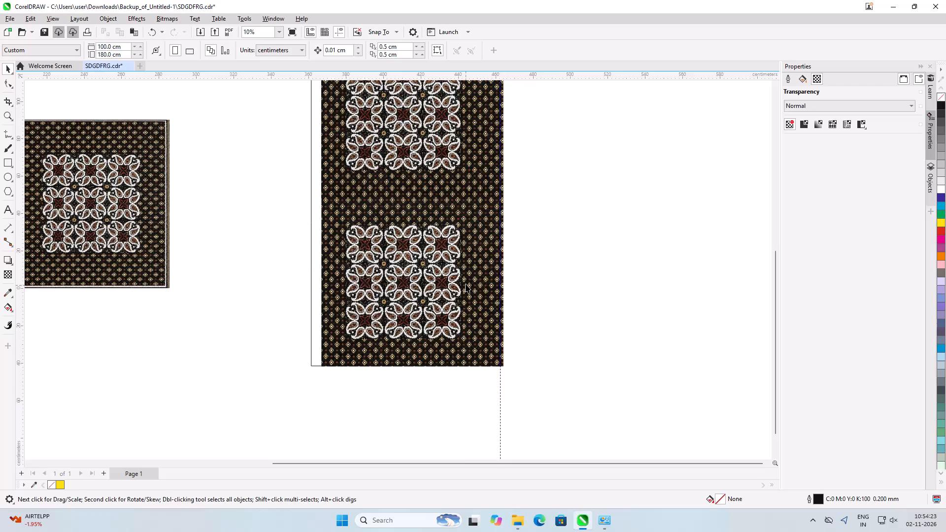
Ungroup the narrow pattern strip along the right edge of the tall rug panel into its two bitmaps.
scroll(465, 296, up, 5)
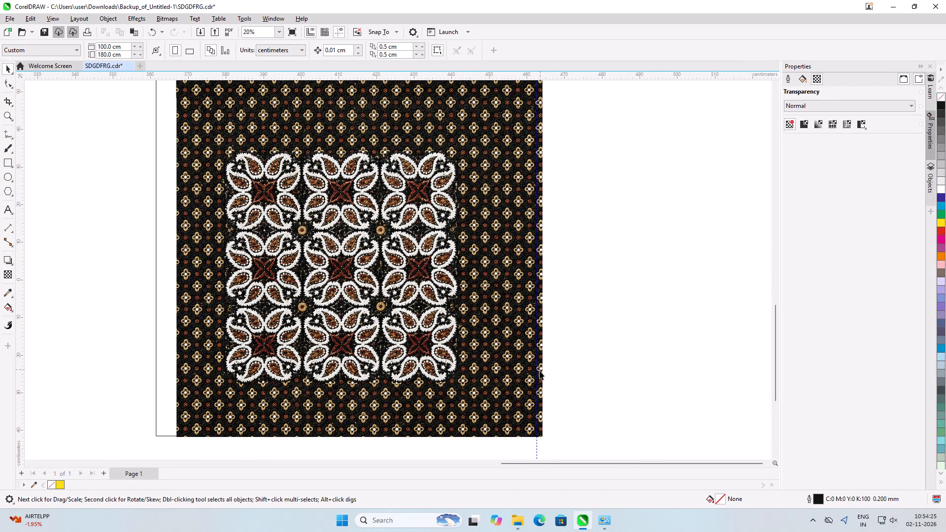
click(540, 370)
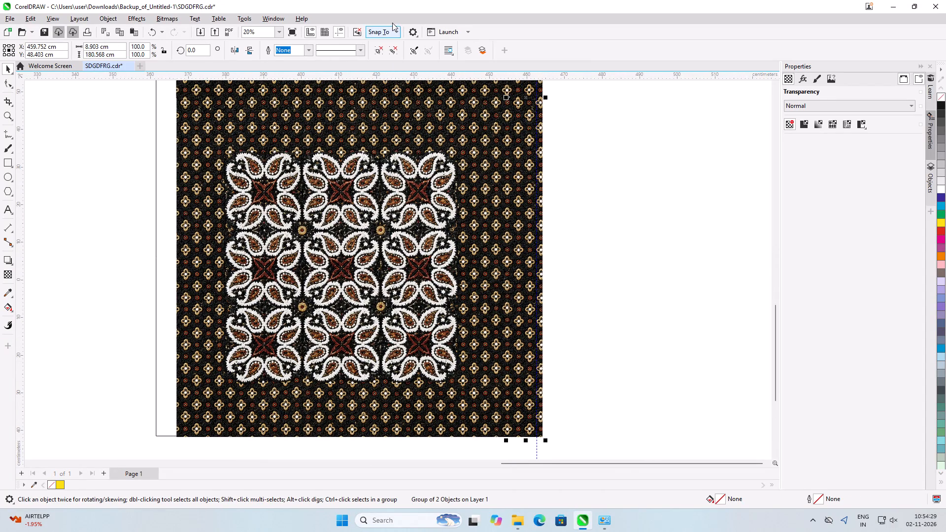
click(392, 50)
click(676, 216)
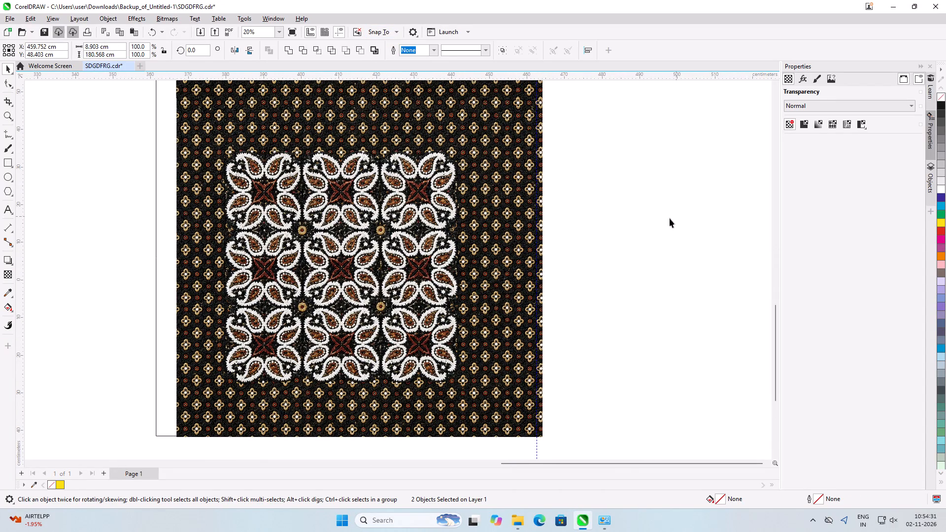
Reshape the upper strip bitmap with the Shape tool, moving its outer right edge inward to the vertical guideline.
scroll(464, 272, down, 6)
click(497, 121)
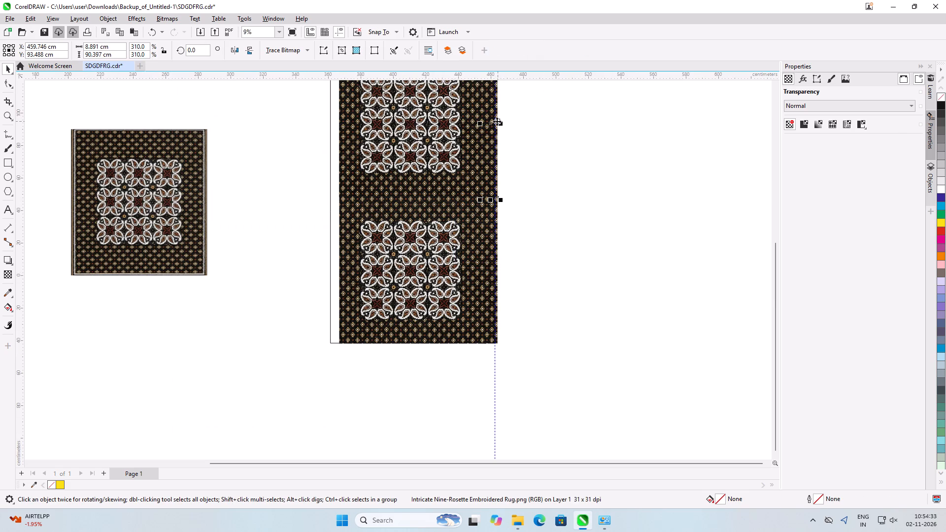
click(10, 84)
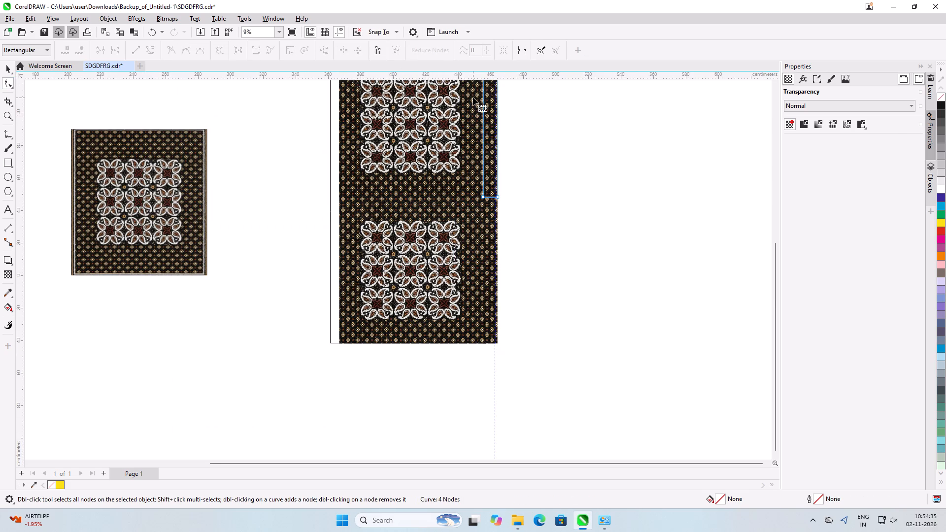
scroll(480, 202, down, 6)
scroll(489, 145, up, 6)
scroll(474, 259, up, 18)
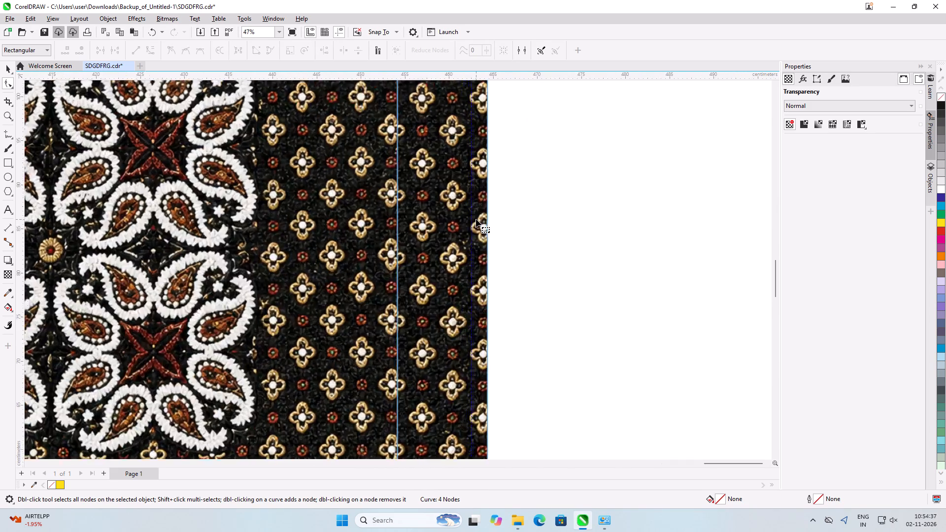
scroll(499, 152, down, 8)
scroll(497, 286, up, 1)
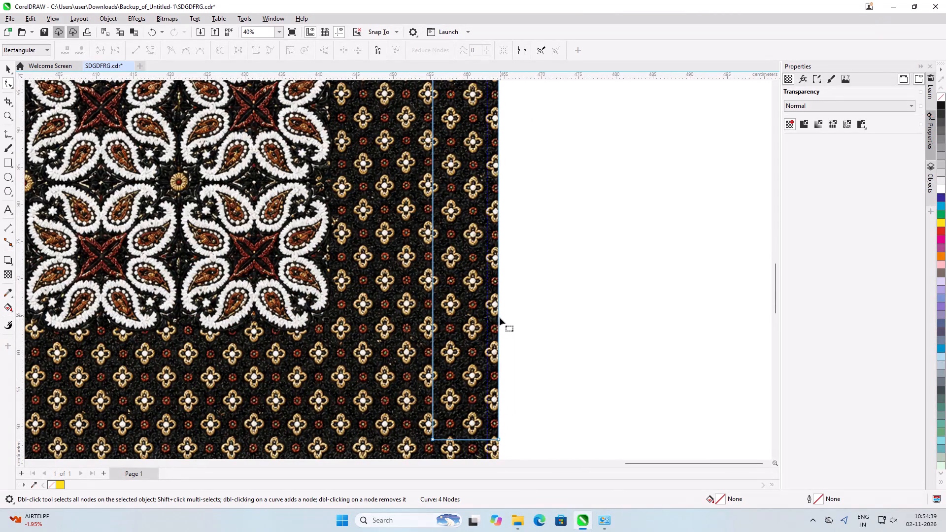
click(499, 319)
scroll(497, 260, down, 7)
scroll(489, 331, up, 10)
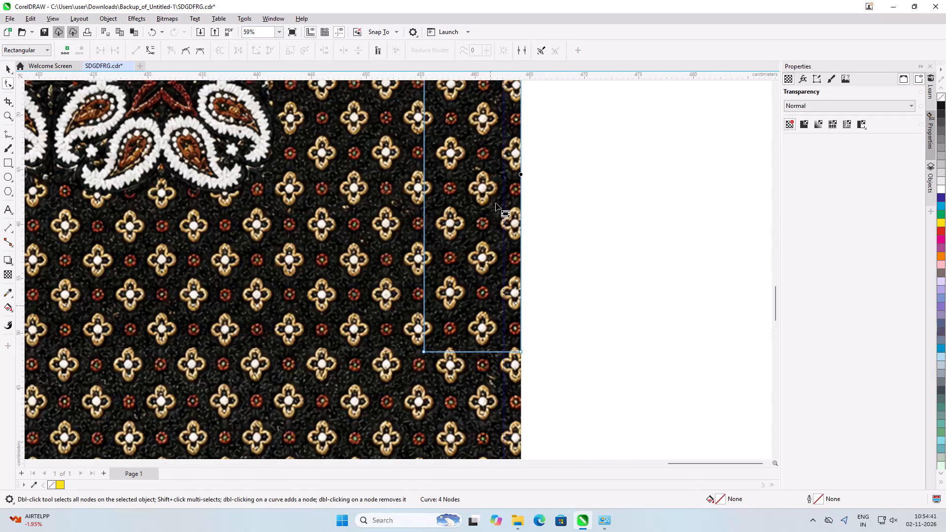
drag(521, 175, 511, 176)
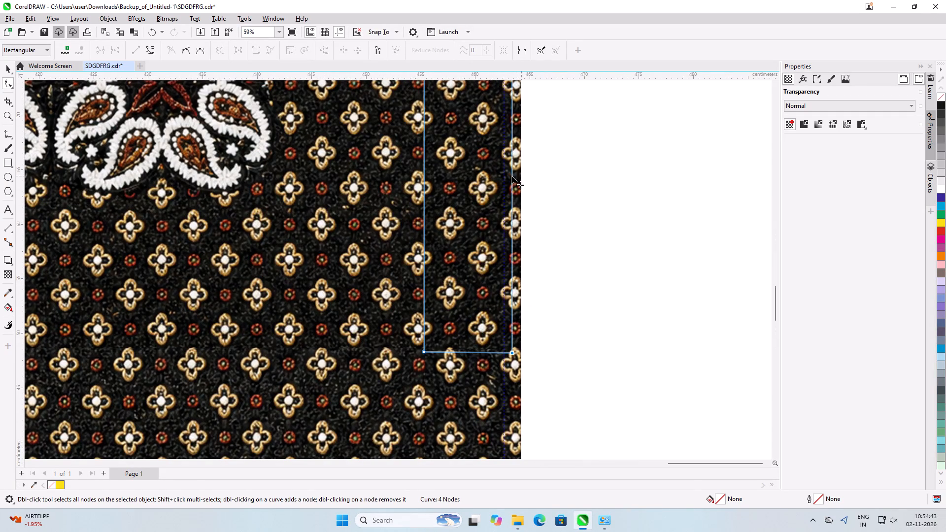
drag(511, 176, 504, 176)
Move the lower strip bitmap's outer right edge inward to the same guideline, making both strips about 7.49 cm wide.
scroll(534, 221, down, 8)
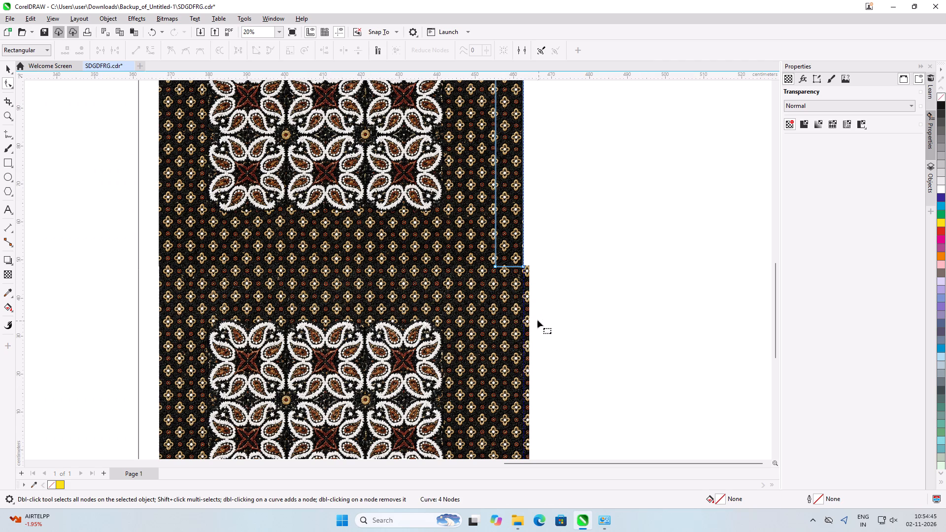
click(527, 320)
click(529, 338)
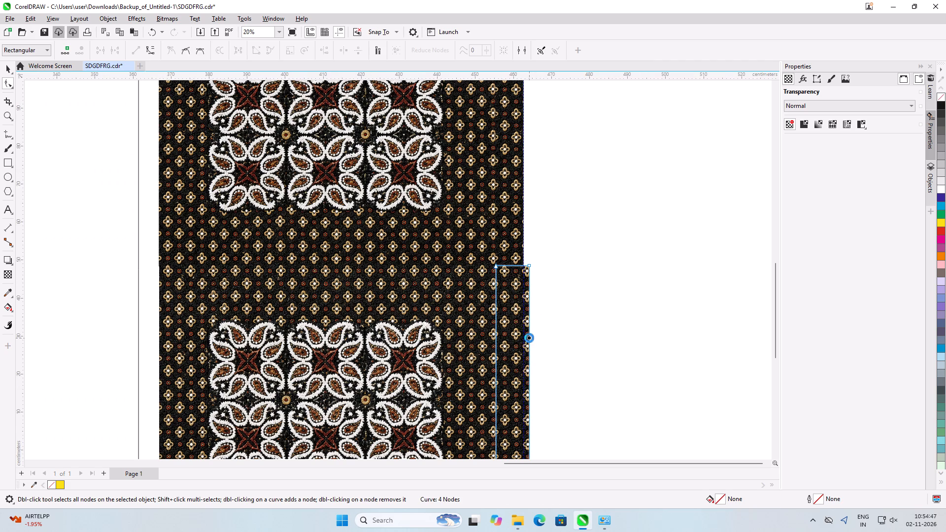
click(529, 338)
click(529, 338)
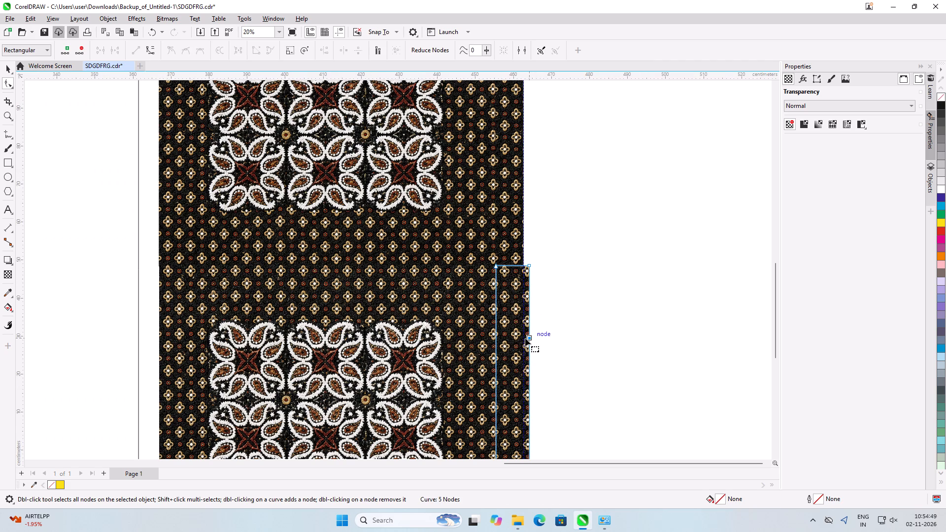
key(ctrl+z)
click(530, 339)
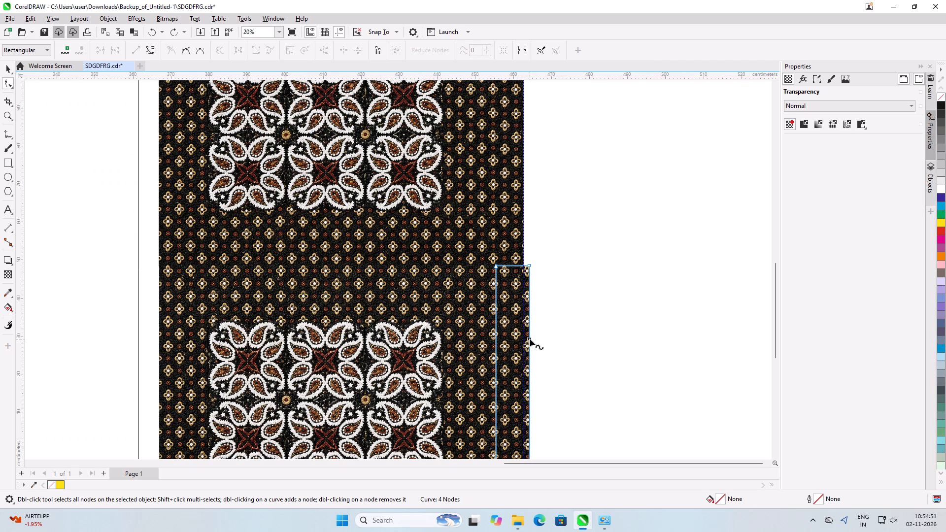
drag(529, 339, 524, 339)
click(556, 322)
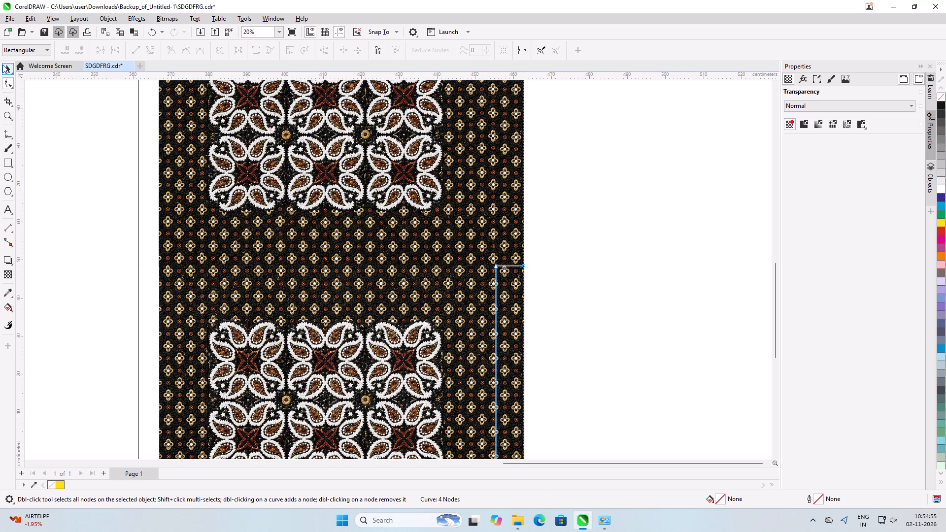
click(2, 65)
click(54, 135)
Group the two cropped strips and place a copy over the blank gap at the panel's left edge.
scroll(223, 200, down, 6)
scroll(465, 340, down, 5)
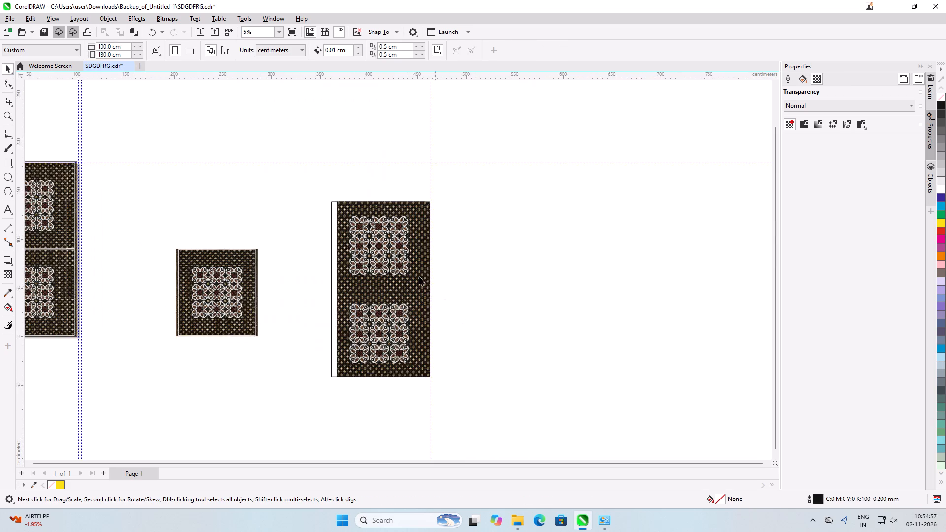
scroll(397, 268, up, 3)
click(443, 333)
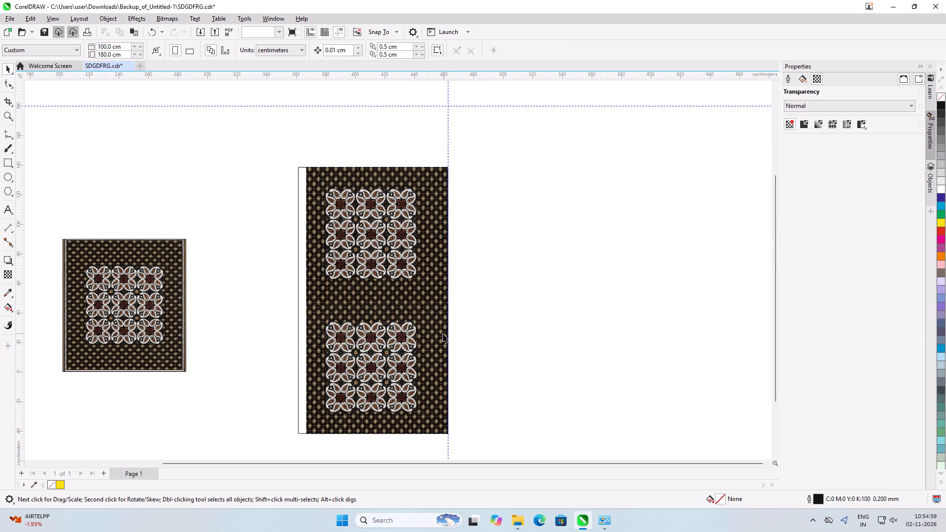
shift+click(443, 278)
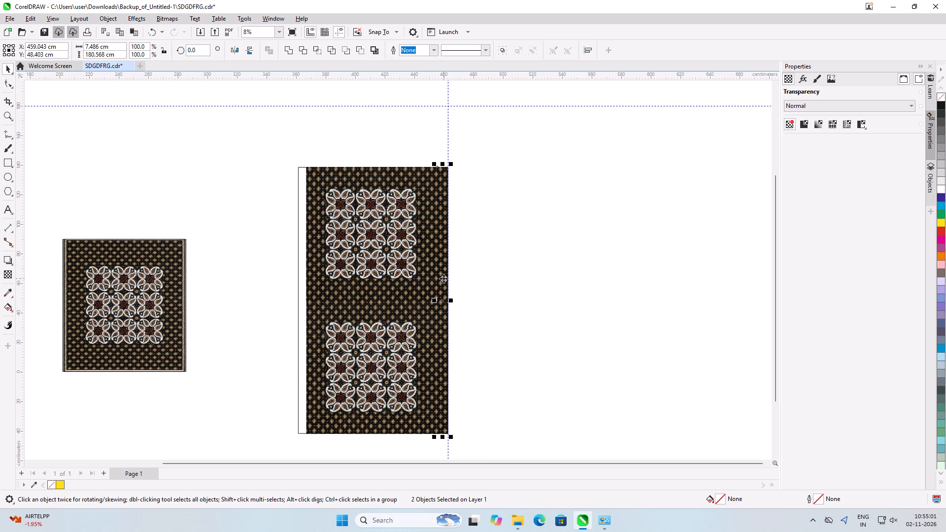
key(ctrl+g)
drag(443, 277, 317, 277)
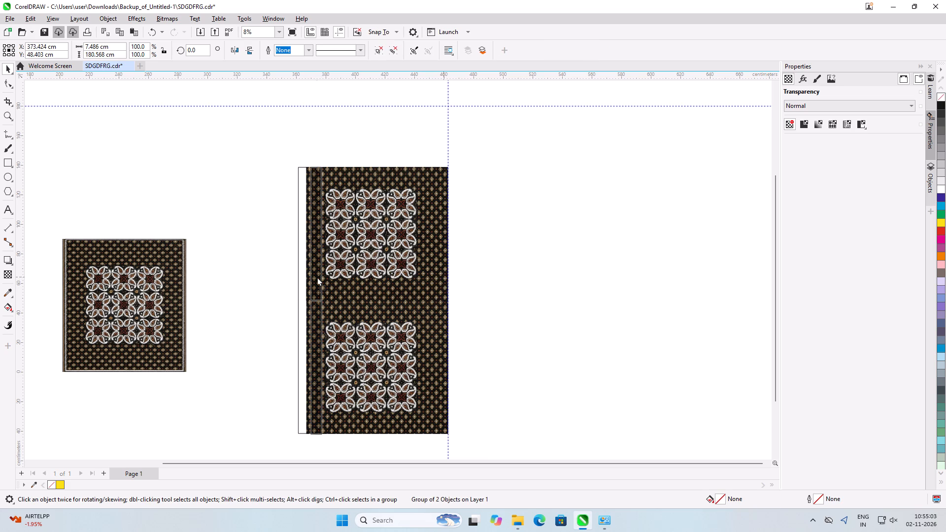
drag(317, 277, 302, 277)
shift+right_click(302, 277)
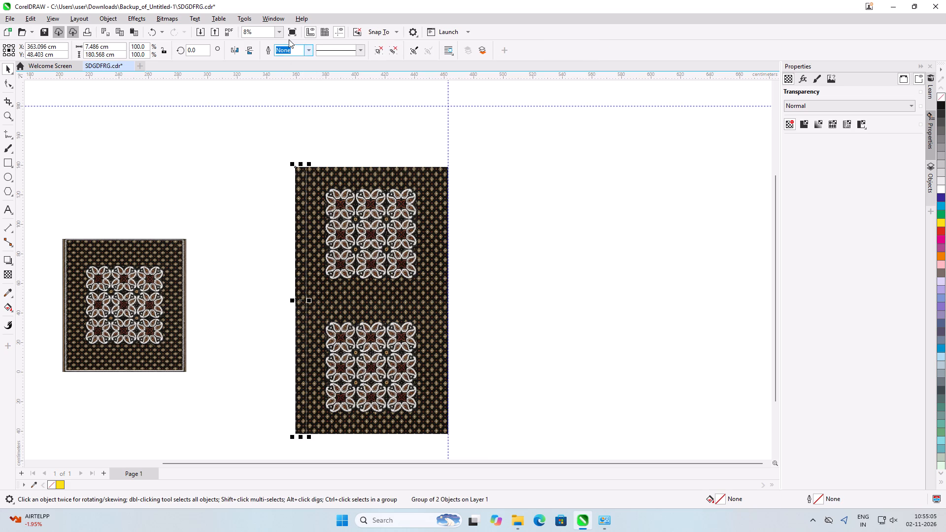
Nudge the copied strip inward to about X 365.06 cm so it overlaps the panel's left side.
scroll(298, 289, up, 6)
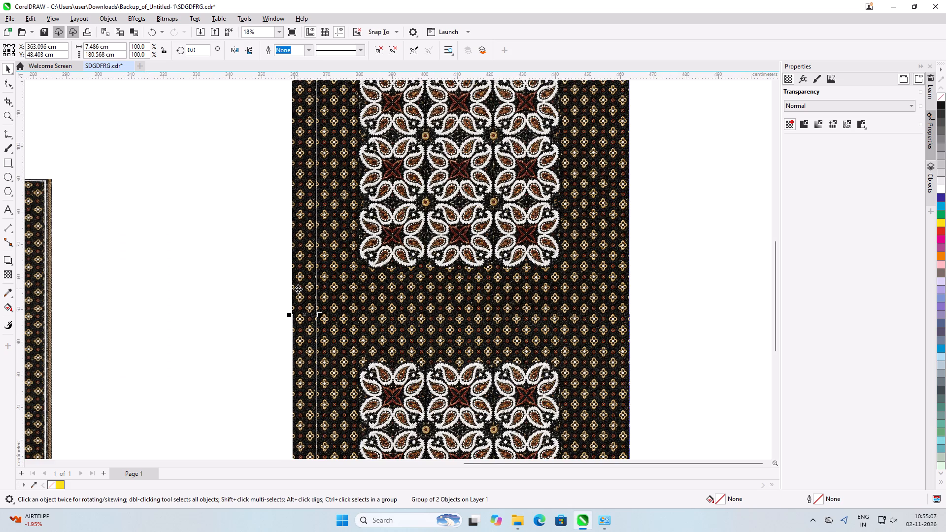
key(Right)
key(Right)
key(Right)
key(Right)
key(Right)
key(Right)
key(Right)
key(Right)
key(Right)
key(Right)
key(Right)
key(Right)
key(Right)
key(Right)
key(Right)
key(Right)
key(Right)
key(Right)
key(Right)
key(Right)
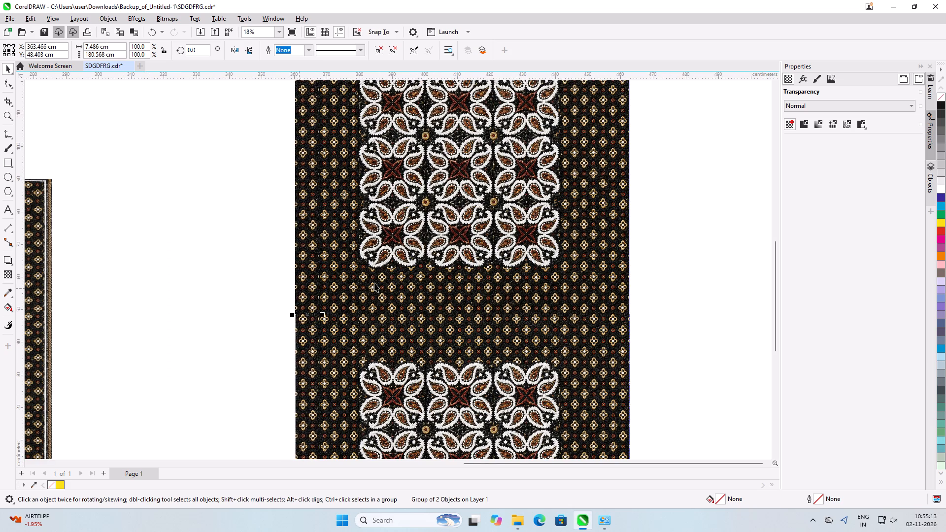
key(Right)
key(Right)
key(Right)
key(Right)
key(Right)
key(Right)
key(Right)
key(Right)
key(Right)
key(Right)
key(Right)
key(Right)
key(Right)
key(Right)
key(Right)
key(Right)
key(Right)
key(Right)
key(Right)
key(Right)
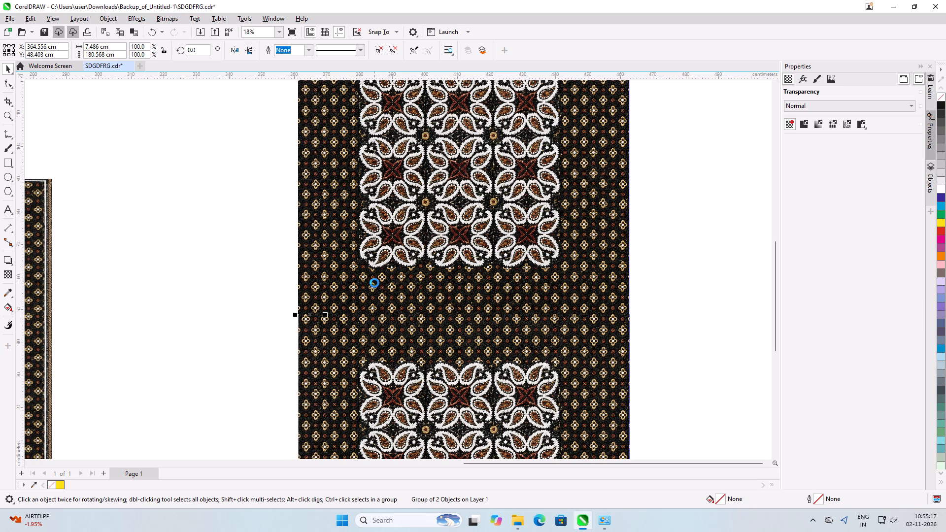
click(466, 285)
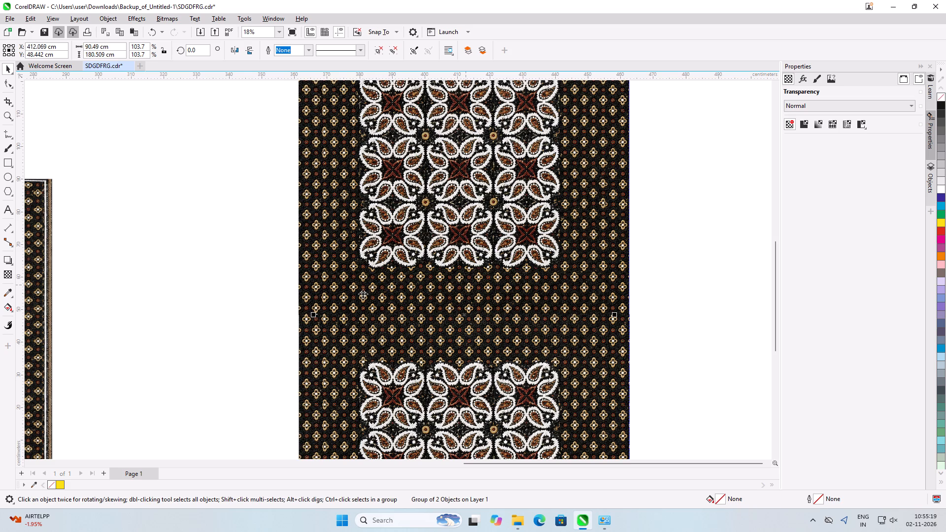
click(242, 281)
click(454, 247)
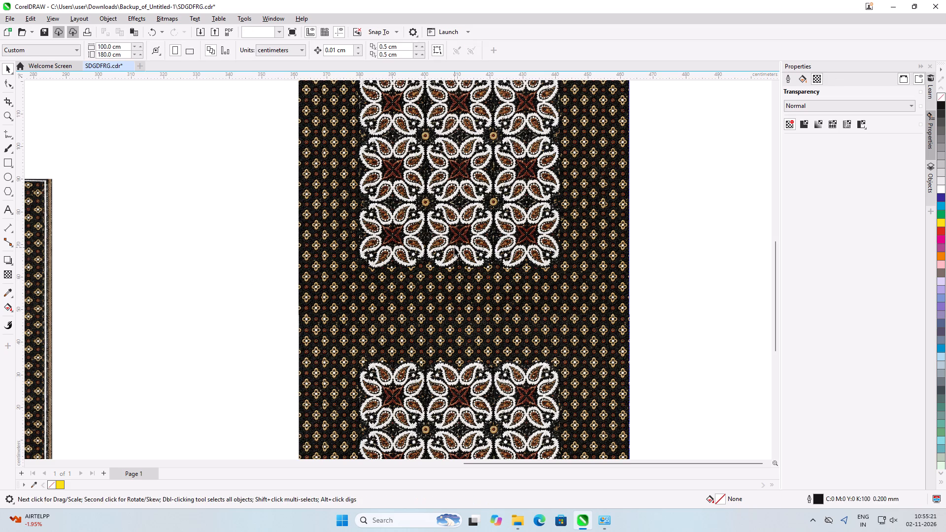
click(208, 284)
Fine-tune the copied left strip to X 364.656 cm, Y 48.393 cm to match the flower motif spacing.
scroll(233, 322, up, 6)
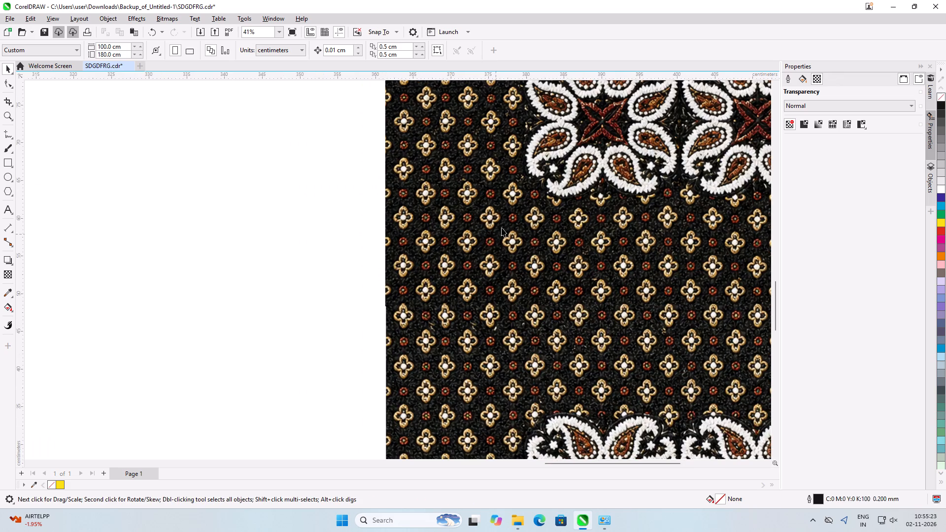
scroll(508, 223, down, 3)
scroll(460, 331, up, 4)
click(434, 318)
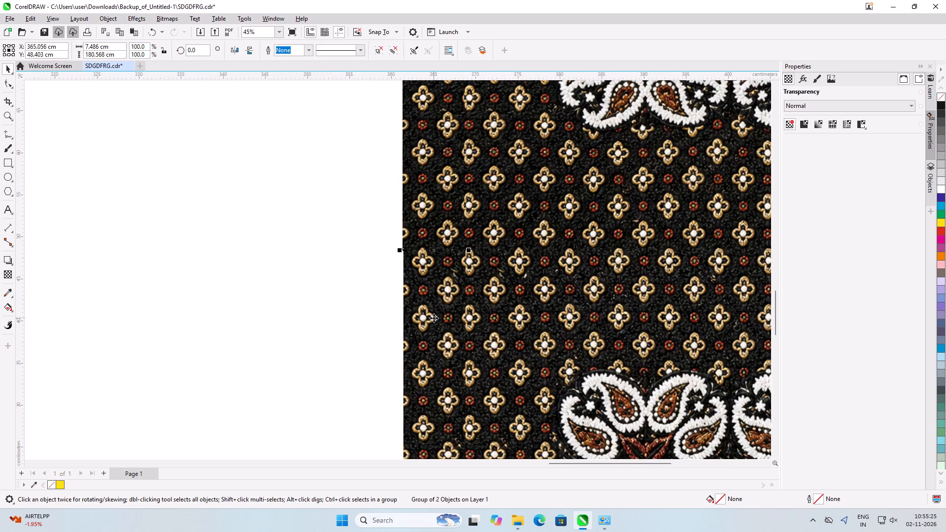
key(Left)
key(Left)
key(Left)
key(Left)
key(Left)
key(Left)
key(Left)
key(Left)
key(Left)
key(Left)
key(Left)
key(Left)
key(Left)
key(Left)
key(Left)
key(Left)
key(Left)
key(Left)
key(Left)
key(Left)
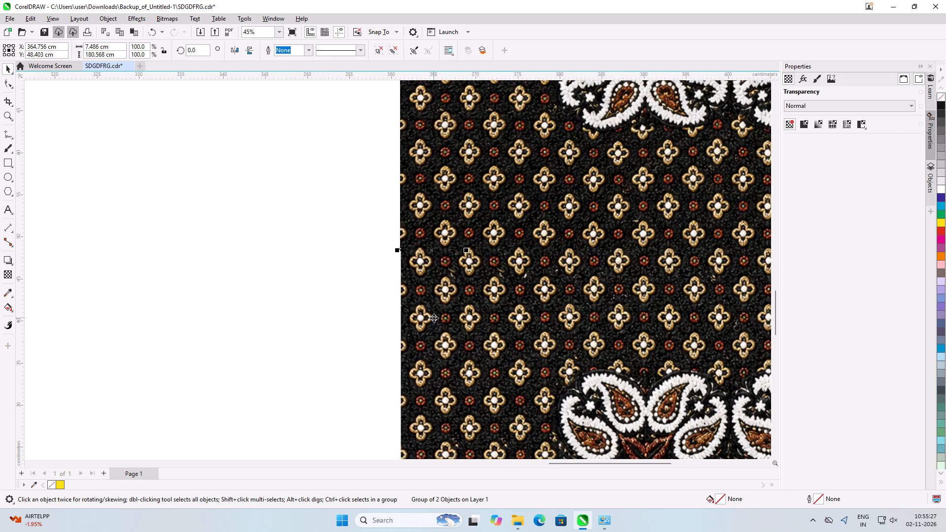
key(Down)
key(Down)
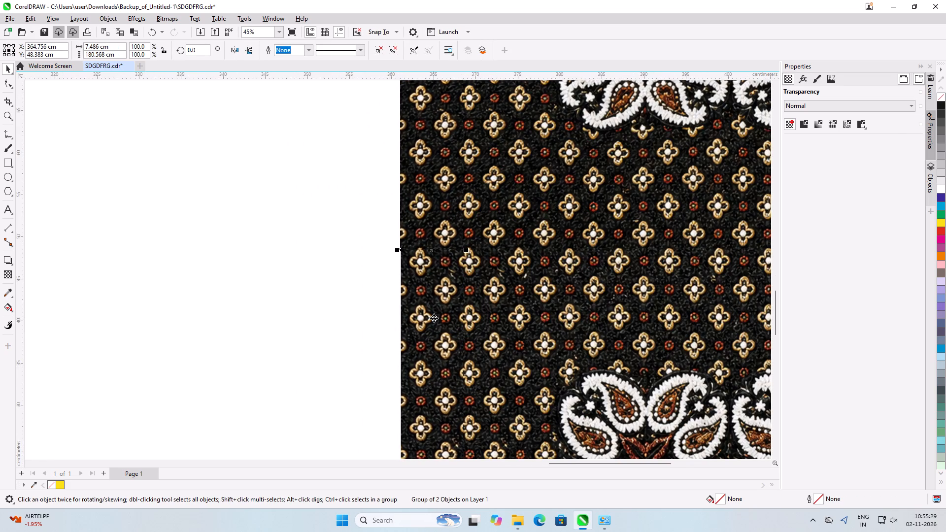
key(Left)
key(Left)
key(Left)
key(Left)
key(Left)
key(Left)
key(Left)
key(Left)
key(Left)
key(Left)
key(Left)
key(Left)
key(Left)
key(Left)
key(Left)
key(Left)
key(Left)
key(Left)
key(Left)
key(Left)
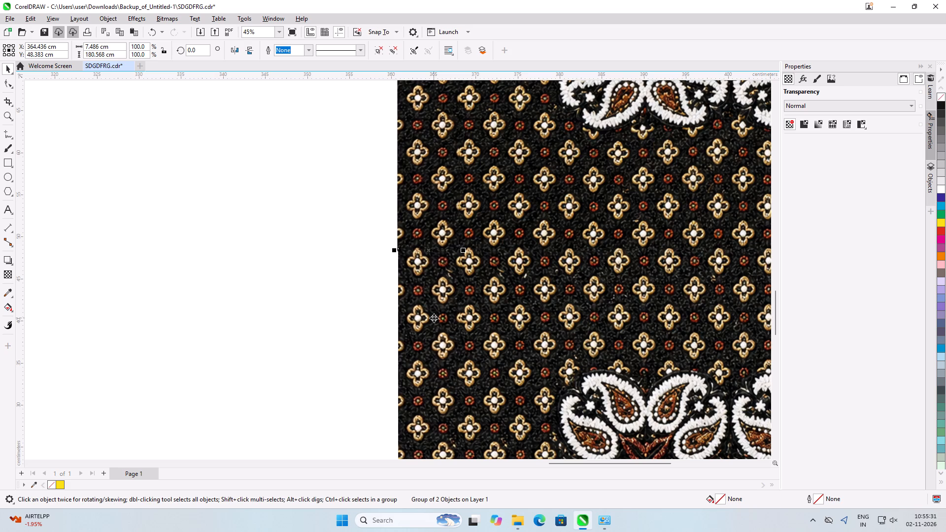
key(Up)
key(Right)
key(Right)
key(Right)
key(Right)
key(Right)
key(Right)
key(Right)
key(Right)
key(Right)
key(Right)
key(Right)
key(Right)
key(Right)
key(Right)
key(Right)
key(Right)
key(Right)
key(Right)
key(Right)
key(Right)
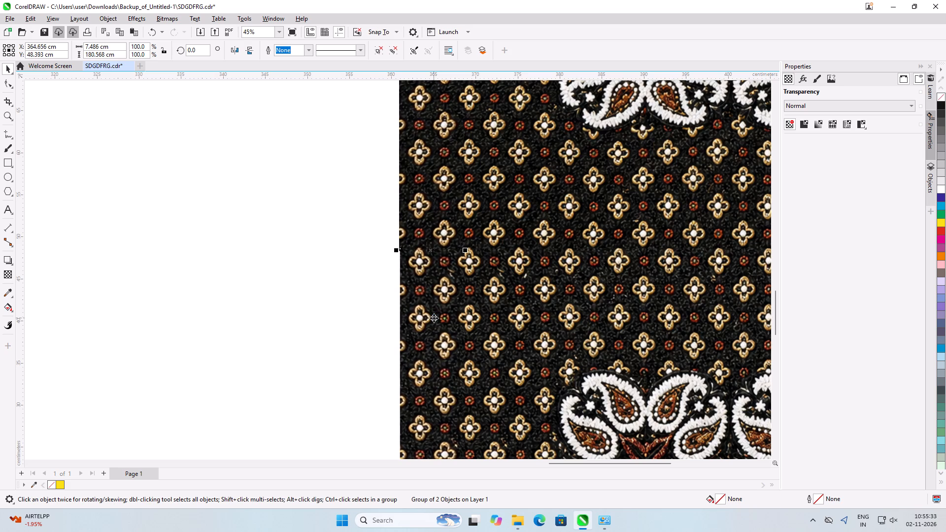
Examine the assembled tall rug panel, checking the left strip's fit and the overall pattern.
scroll(438, 316, down, 11)
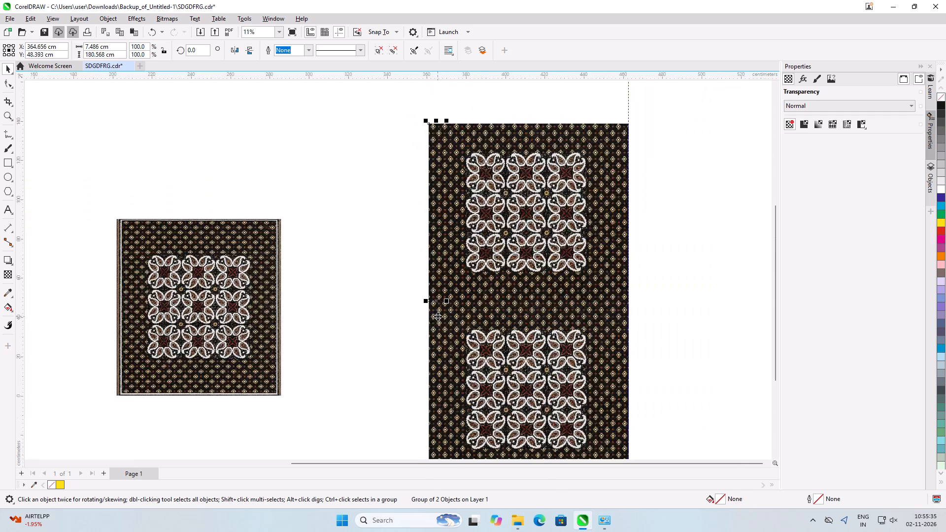
scroll(437, 166, up, 5)
scroll(455, 131, down, 6)
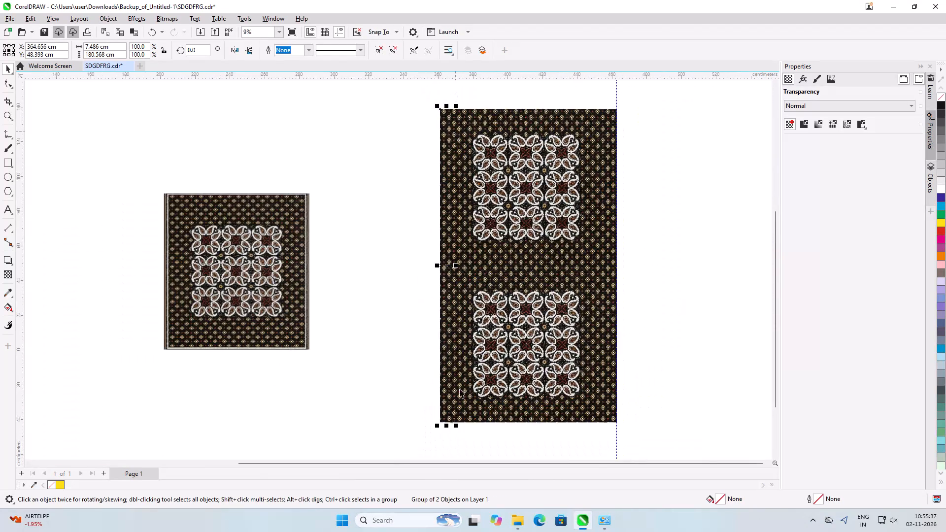
scroll(454, 408, up, 8)
scroll(414, 364, down, 6)
click(288, 365)
scroll(315, 399, down, 6)
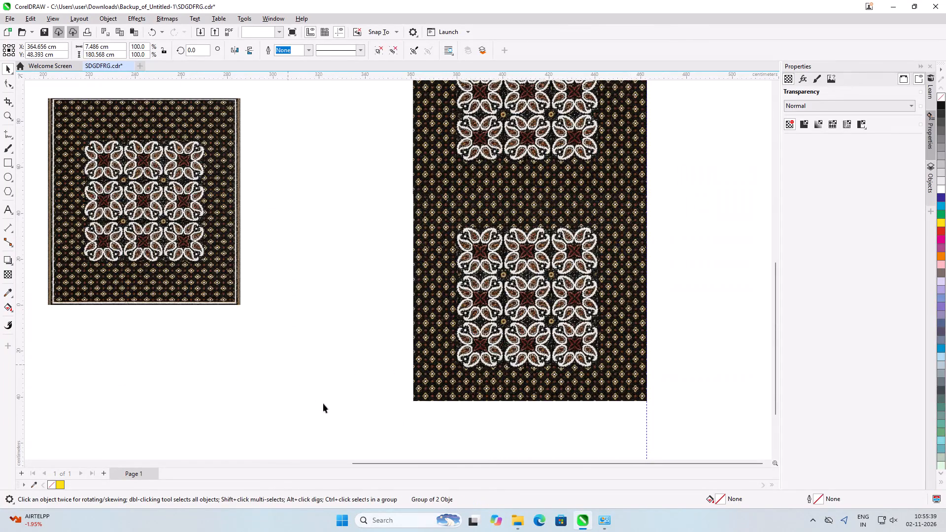
scroll(360, 233, up, 3)
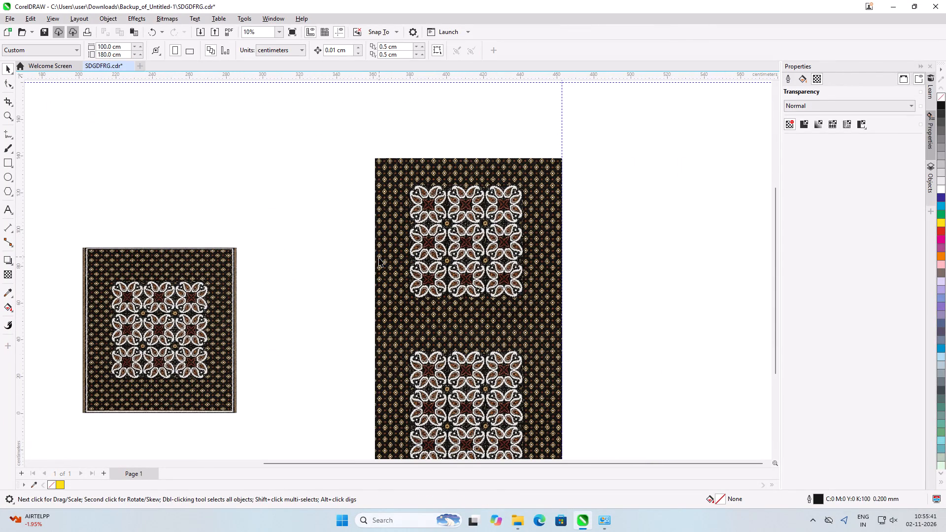
Ungroup the two copied pattern strips along the rug panel's left side.
click(377, 260)
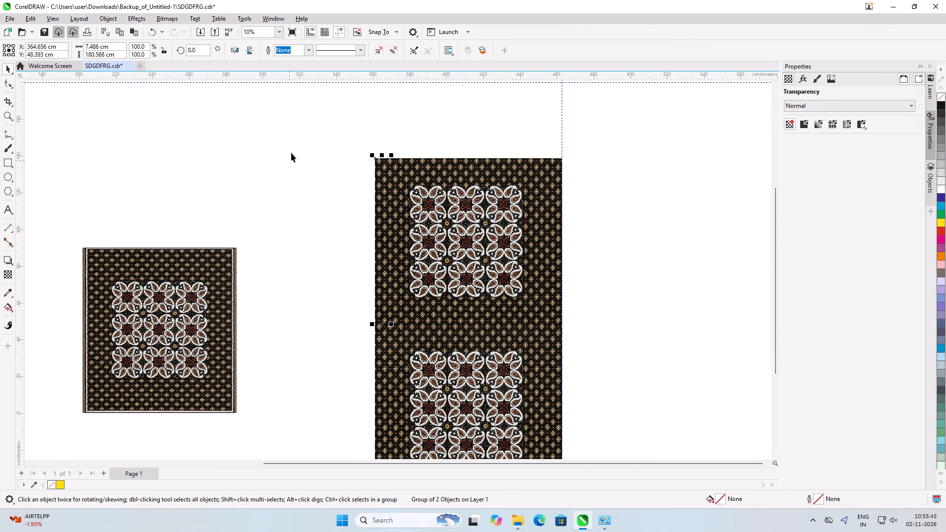
click(395, 54)
click(356, 158)
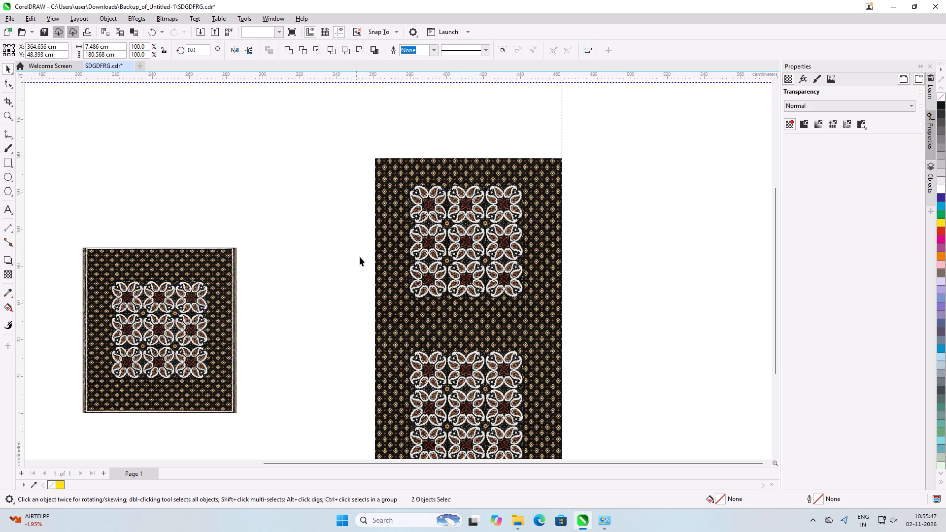
Crop the upper left strip's outer edge inward by about 0.5 cm using the Shape tool.
click(382, 248)
scroll(372, 256, up, 6)
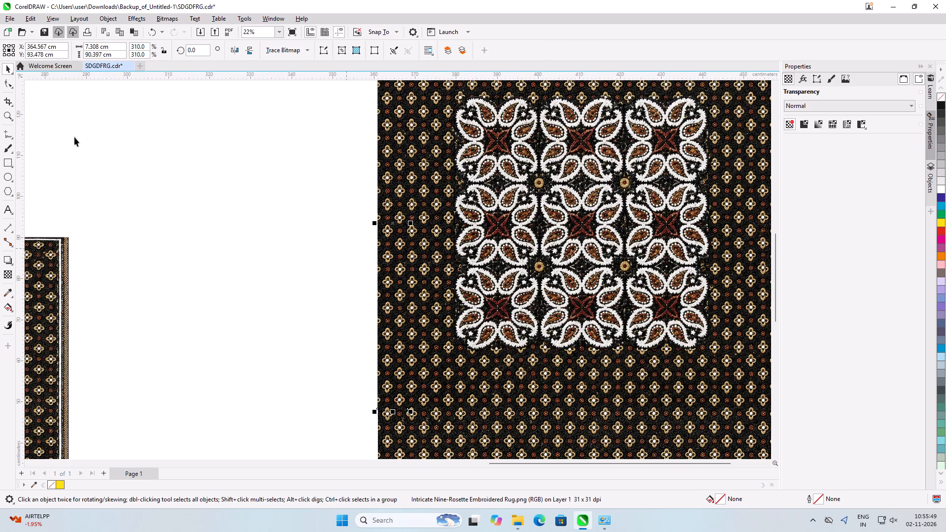
click(12, 85)
scroll(274, 443, down, 5)
scroll(338, 275, up, 6)
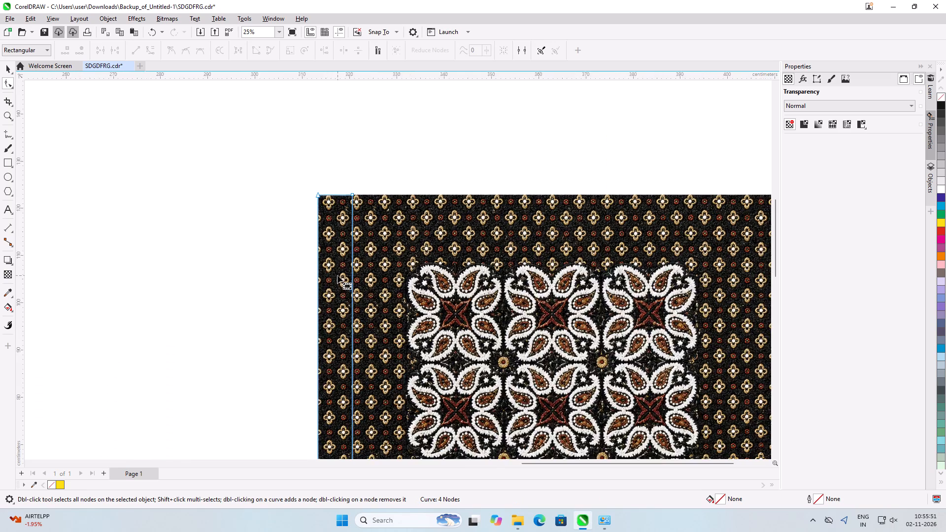
scroll(324, 241, up, 6)
click(310, 237)
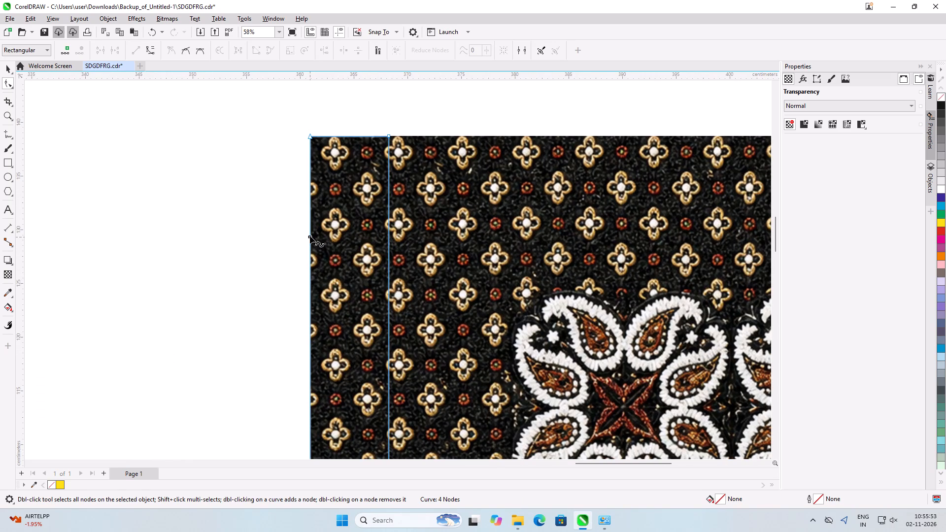
drag(310, 236, 343, 238)
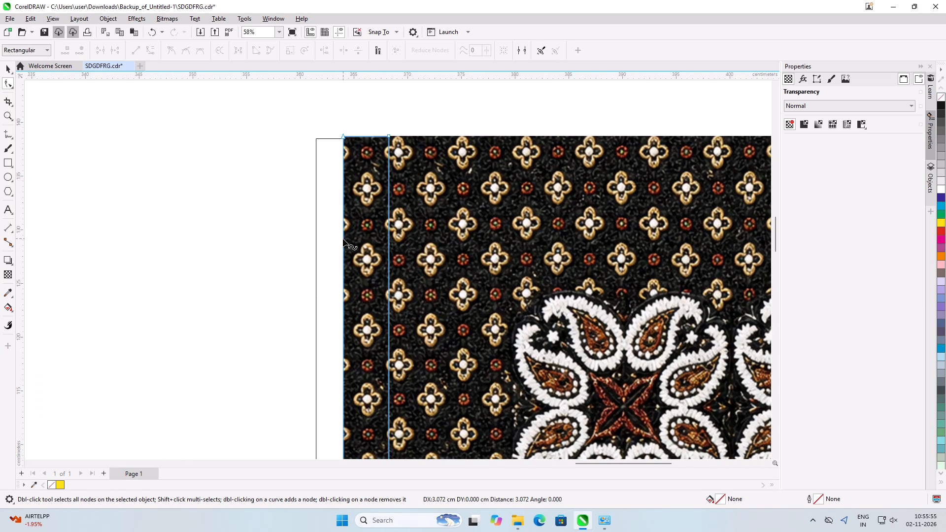
click(344, 239)
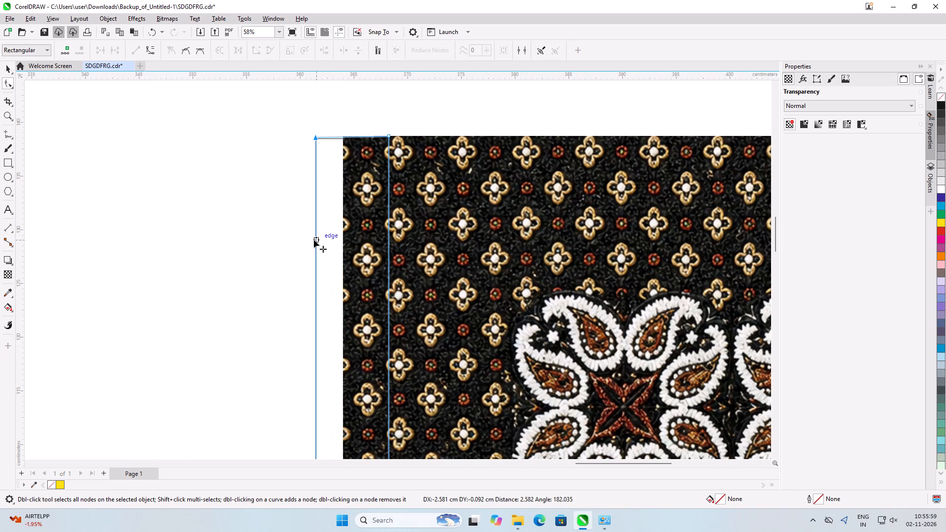
Place a horizontal guideline along the top edge of the main rug artwork.
shift+scroll(328, 124, up, 6)
scroll(421, 134, up, 13)
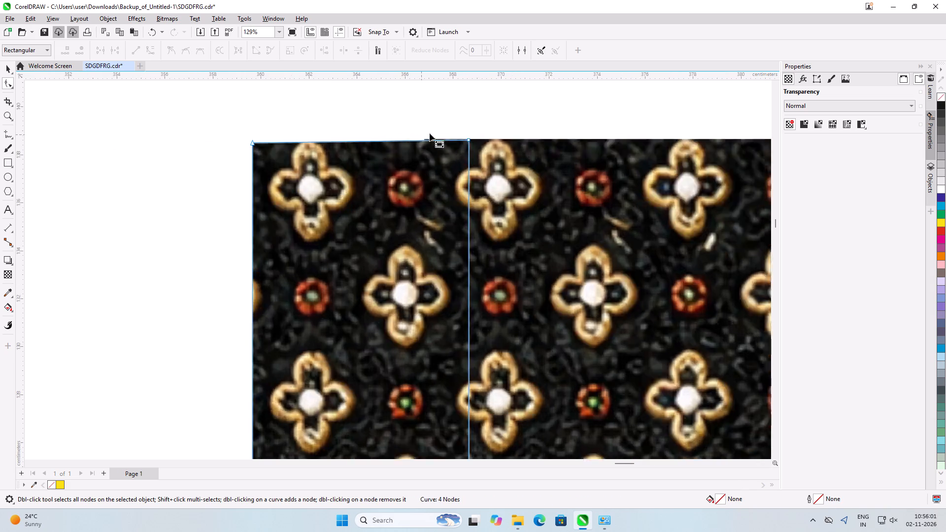
scroll(440, 136, up, 7)
scroll(440, 136, down, 1)
scroll(535, 168, up, 1)
scroll(535, 169, down, 4)
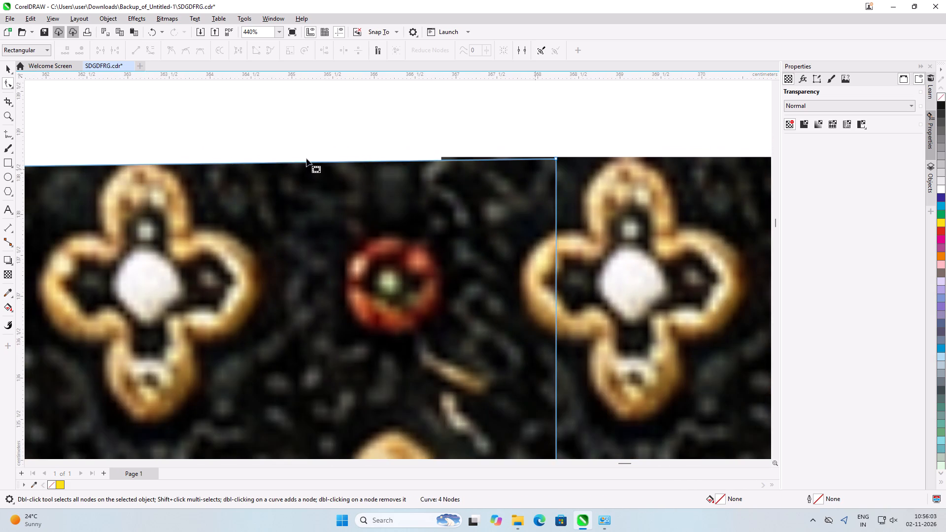
scroll(486, 186, down, 5)
scroll(512, 162, up, 19)
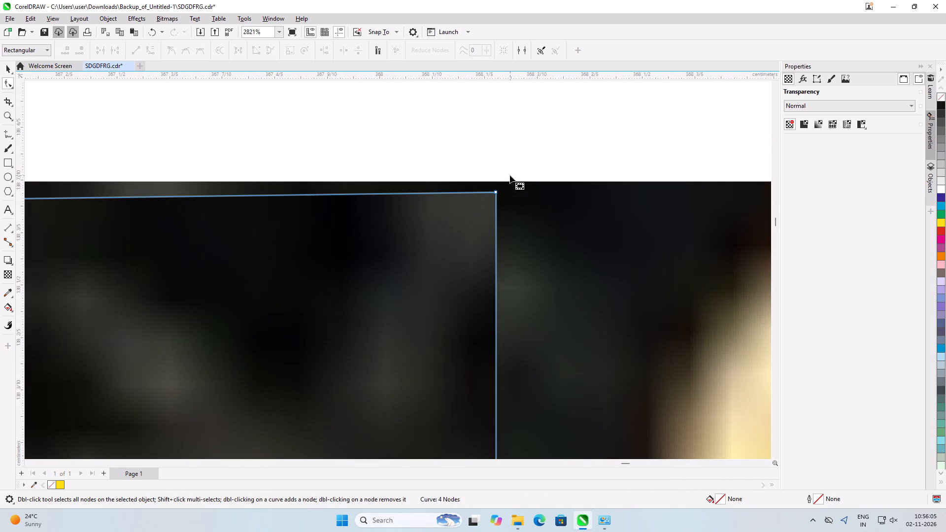
drag(517, 78, 514, 181)
scroll(563, 196, down, 8)
click(510, 217)
scroll(539, 200, up, 10)
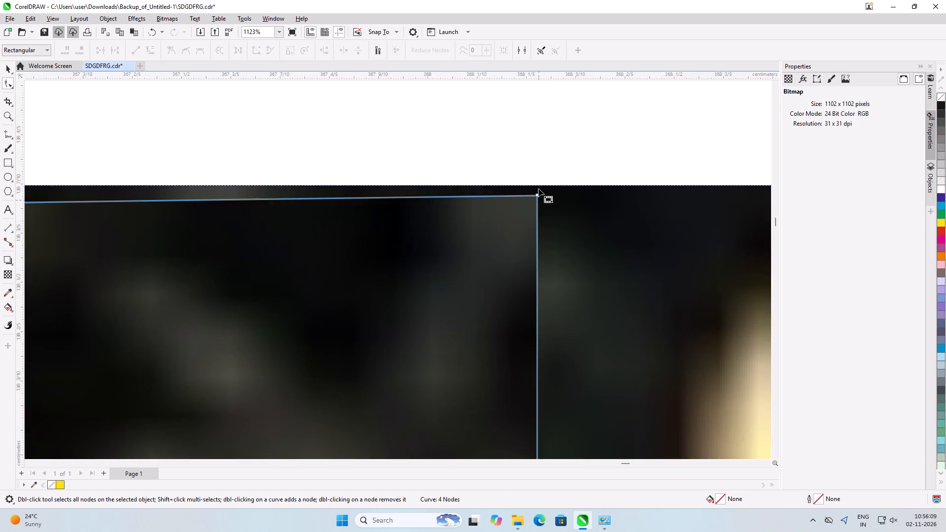
Place a second horizontal guideline level with the upper left strip's top inner corner node.
scroll(539, 189, up, 12)
scroll(547, 216, down, 7)
scroll(583, 247, up, 1)
scroll(588, 248, down, 16)
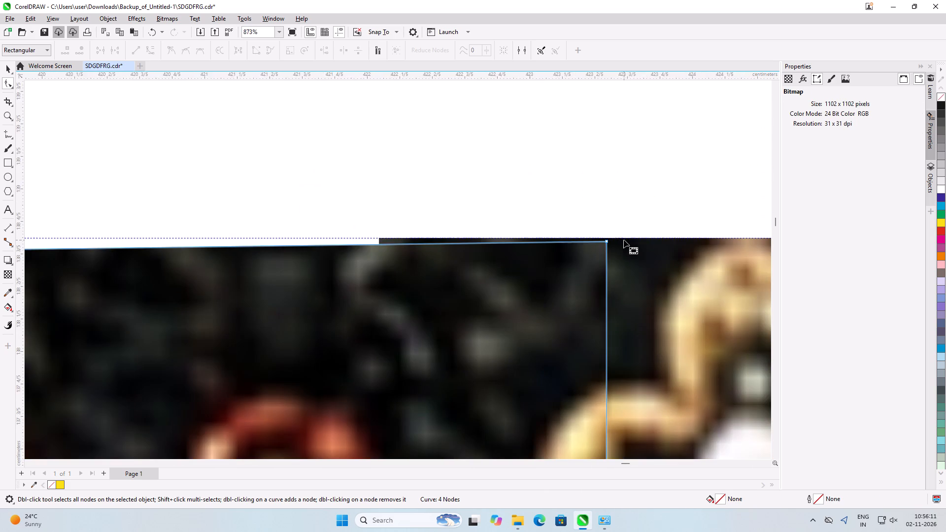
drag(623, 76, 628, 243)
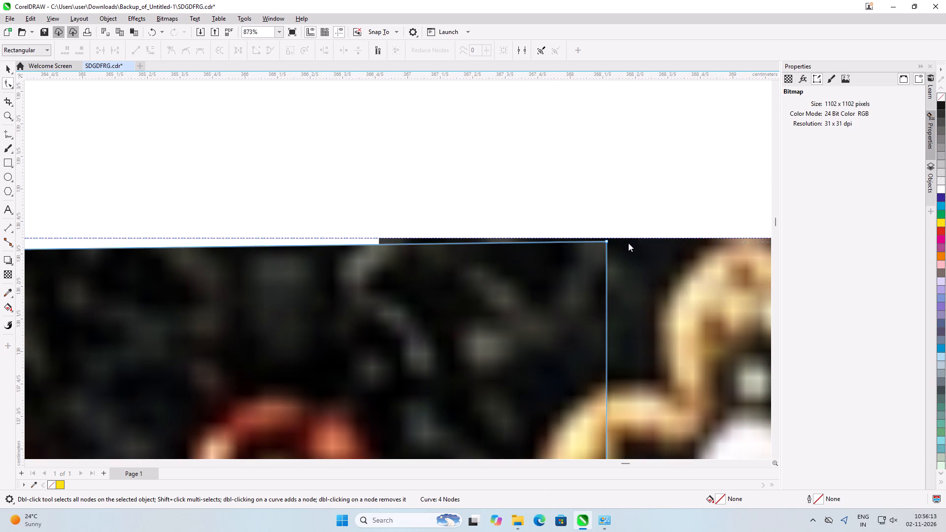
drag(628, 243, 631, 241)
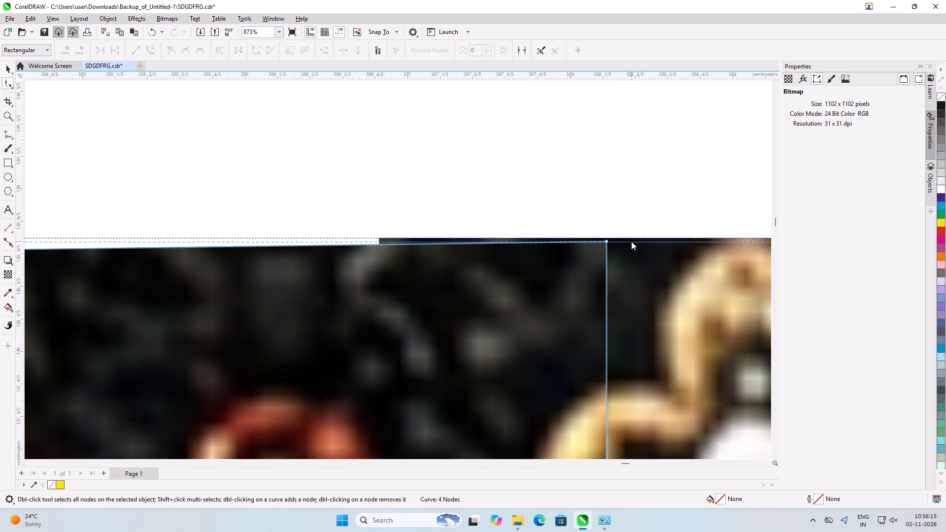
drag(631, 241, 632, 240)
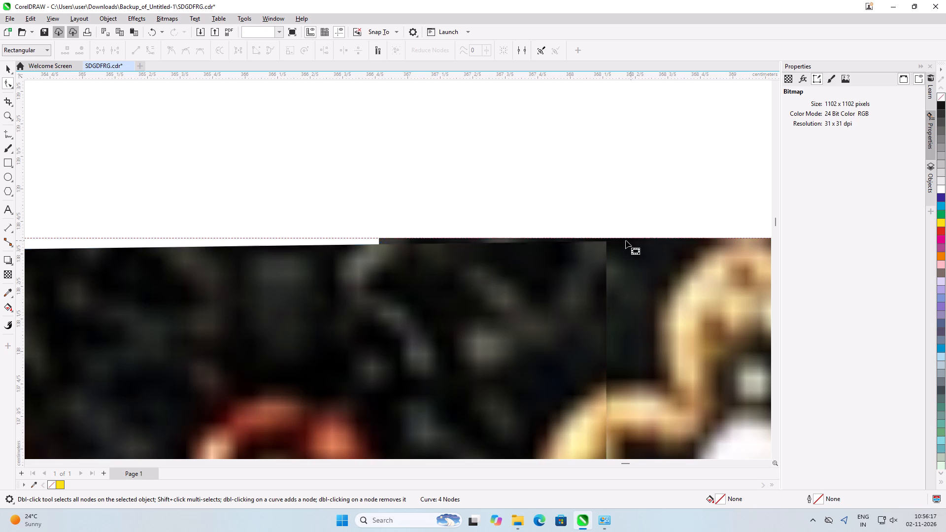
scroll(622, 240, up, 20)
scroll(567, 250, up, 1)
click(507, 245)
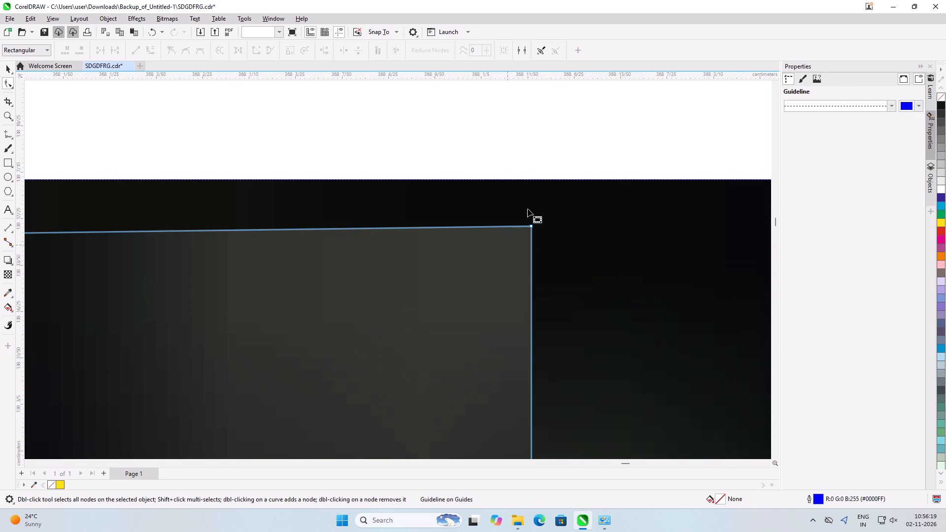
drag(551, 75, 548, 227)
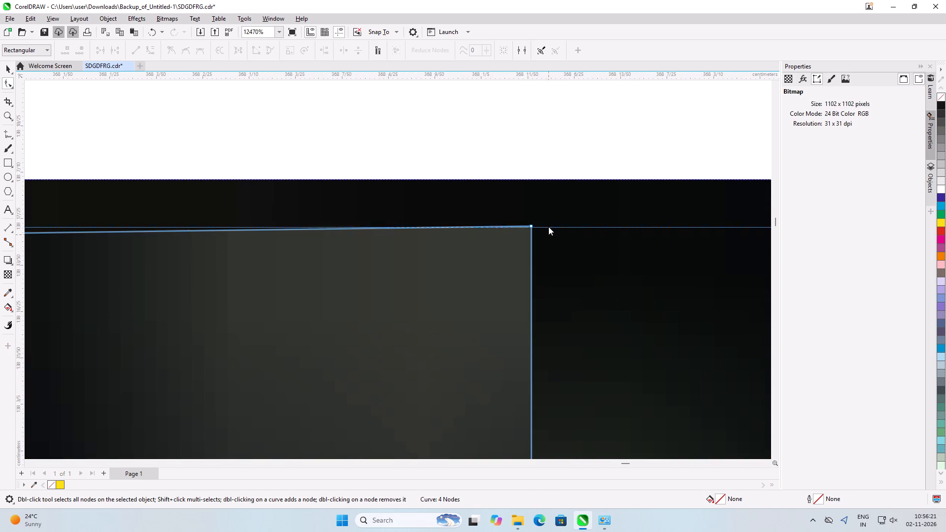
drag(548, 227, 549, 226)
scroll(616, 227, down, 20)
scroll(616, 227, down, 2)
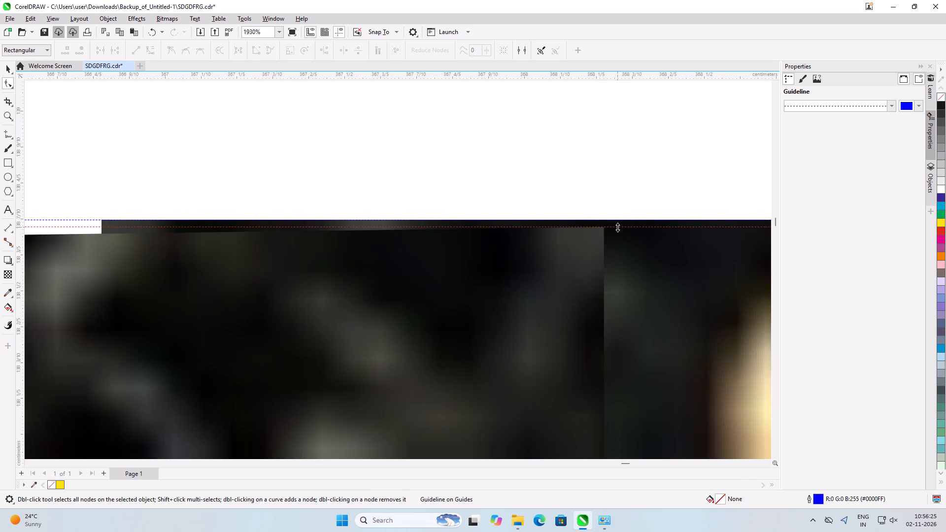
Raise the upper left strip's top outer corner node about 0.09 cm to the lower guideline, levelling its slanted top edge.
click(349, 262)
scroll(492, 233, down, 7)
scroll(113, 233, up, 6)
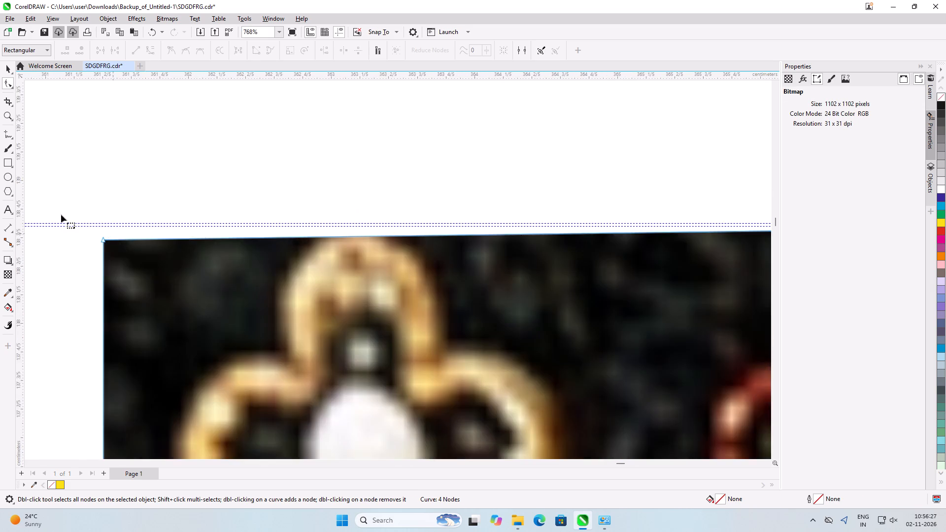
scroll(61, 215, up, 14)
drag(254, 347, 254, 254)
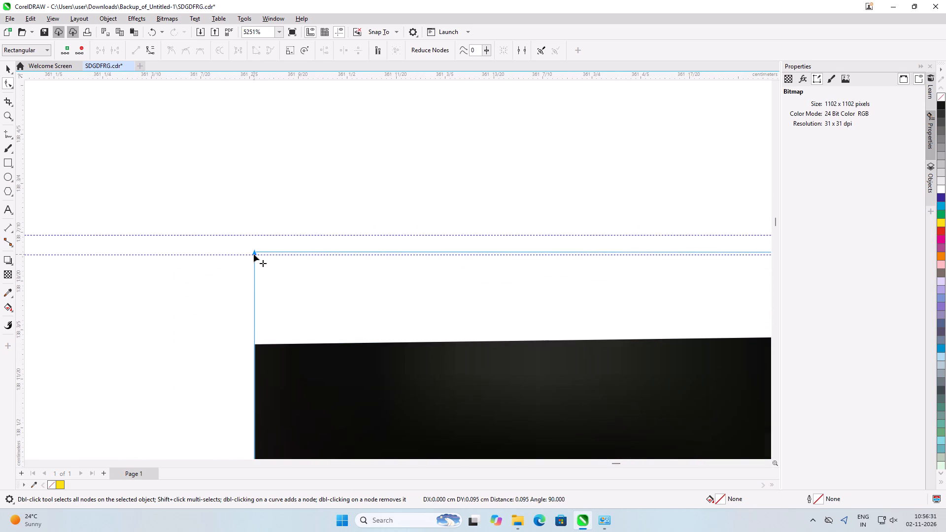
drag(254, 254, 254, 257)
Crop the lower left strip's outer edge inward to line up with the upper strip's outer edge.
scroll(254, 257, down, 8)
scroll(281, 216, down, 14)
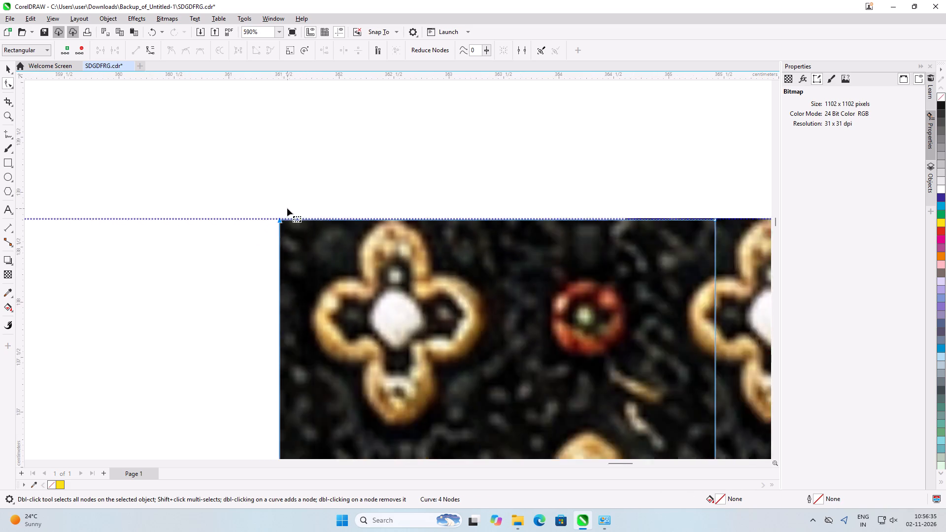
scroll(287, 208, down, 2)
scroll(370, 191, down, 18)
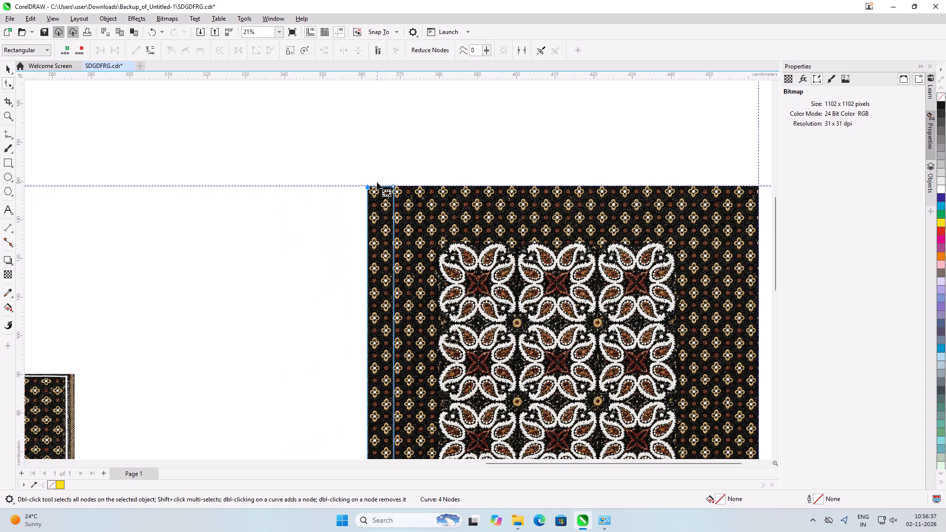
scroll(370, 269, down, 7)
scroll(359, 398, up, 8)
scroll(398, 386, up, 8)
scroll(375, 318, up, 3)
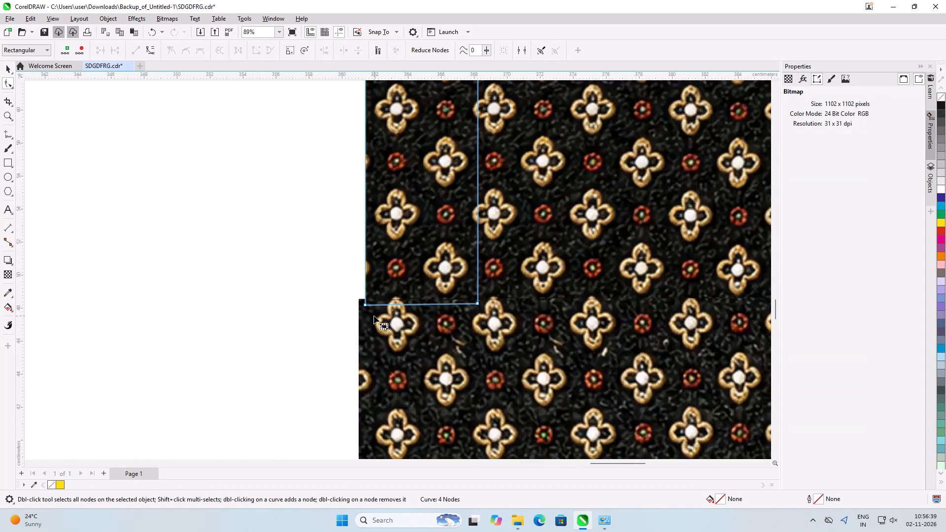
scroll(374, 316, up, 3)
scroll(456, 242, down, 1)
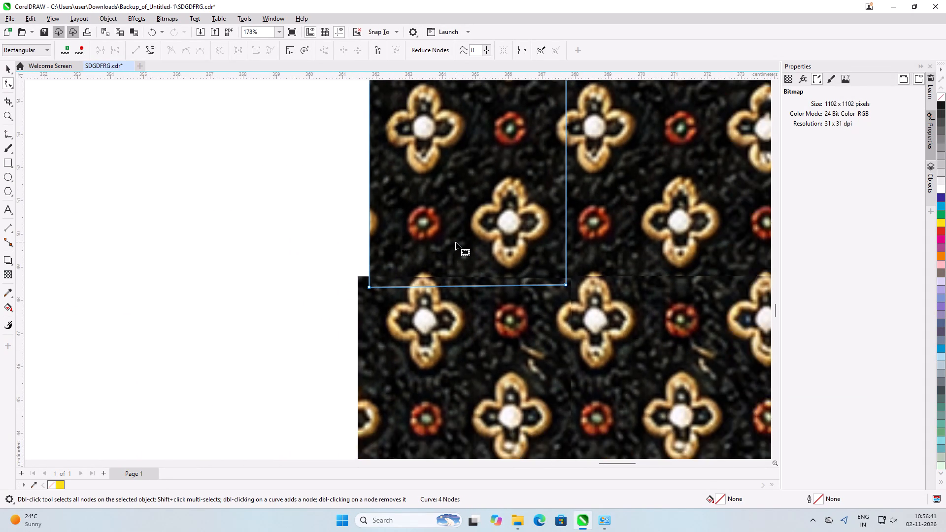
scroll(456, 242, down, 16)
click(462, 354)
scroll(468, 213, down, 6)
scroll(460, 261, up, 2)
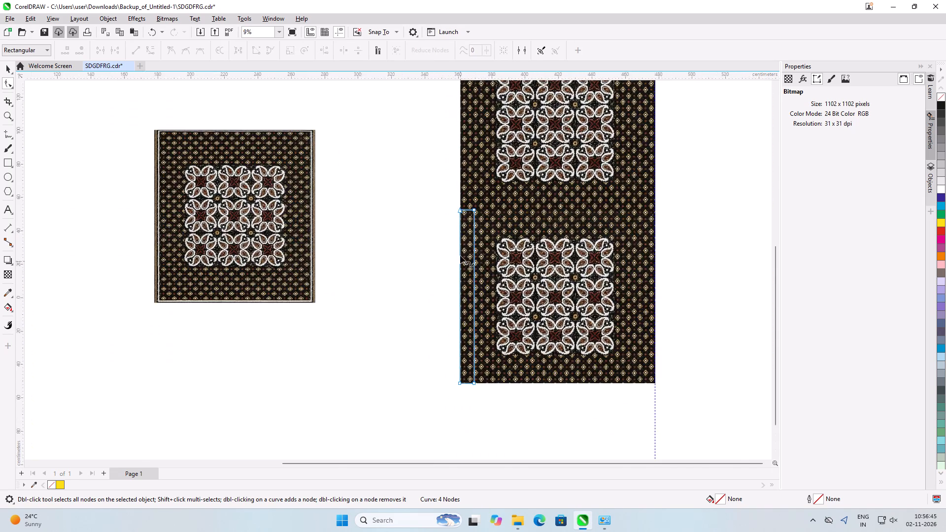
scroll(446, 186, up, 17)
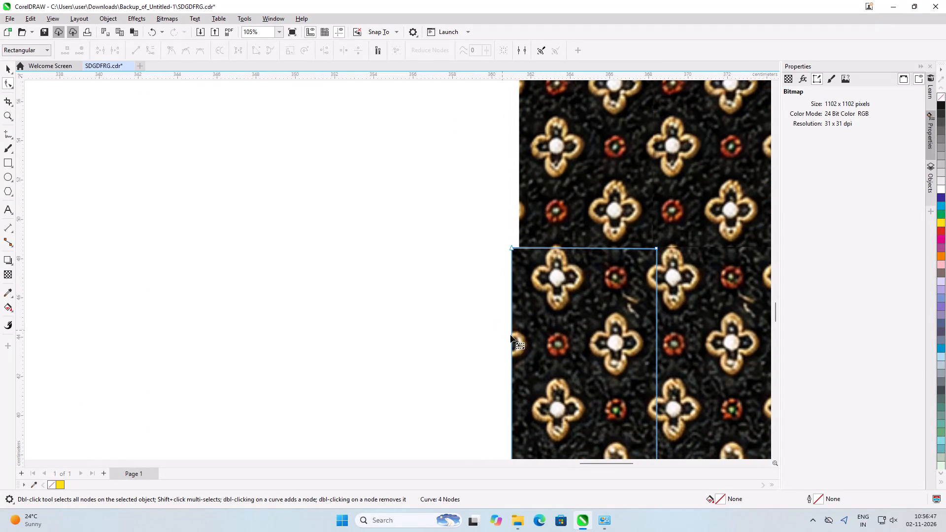
click(510, 336)
drag(511, 337, 514, 338)
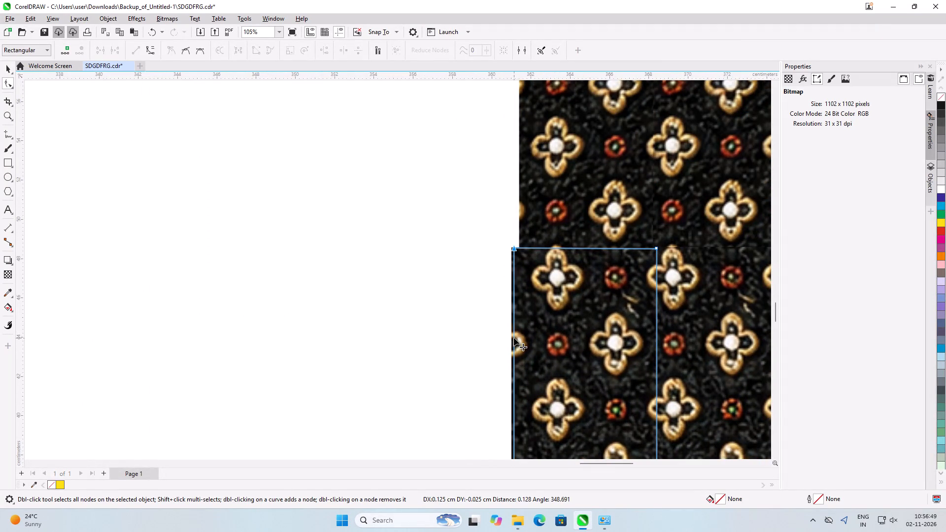
drag(514, 338, 519, 337)
click(470, 331)
Crop the upper left strip's outer edge inward by 0.077 cm, snapping it to the lower strip's edge, and deselect it.
scroll(471, 287, down, 4)
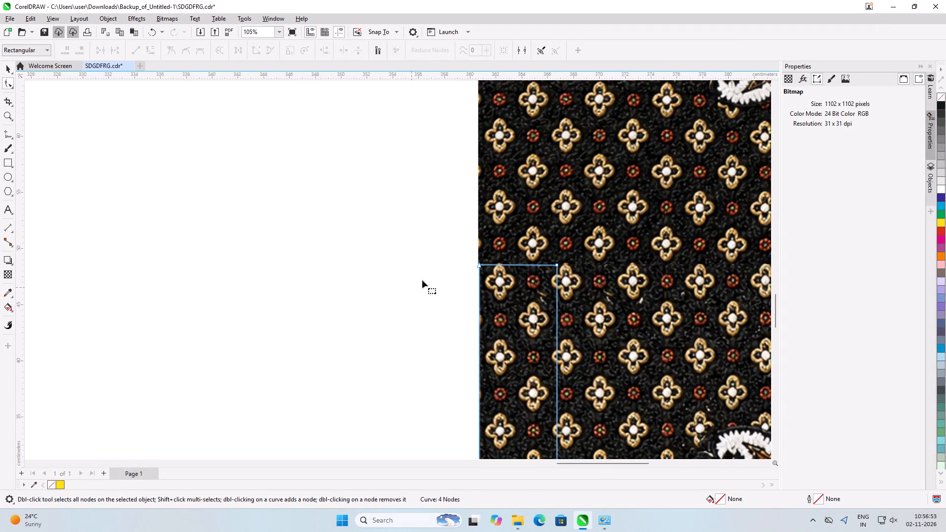
click(438, 221)
scroll(392, 298, down, 6)
click(453, 206)
scroll(432, 262, up, 6)
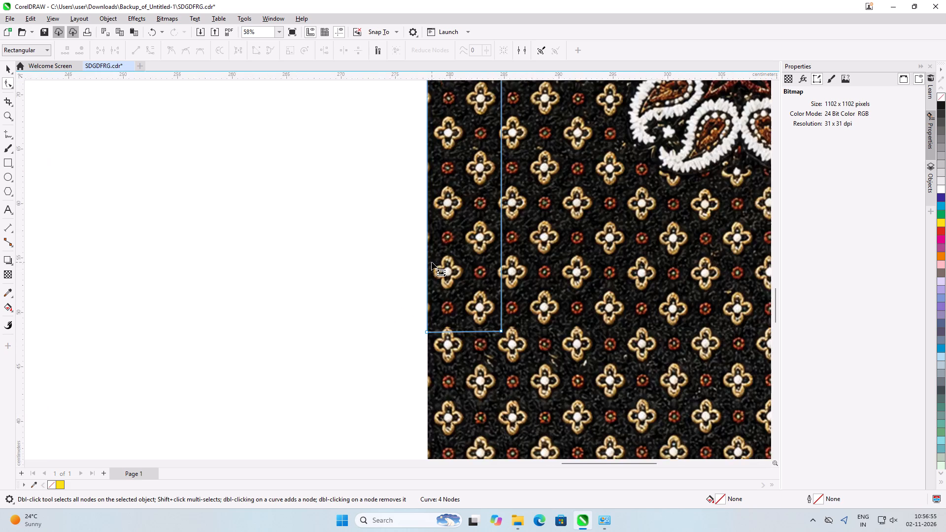
scroll(427, 338, up, 13)
click(429, 257)
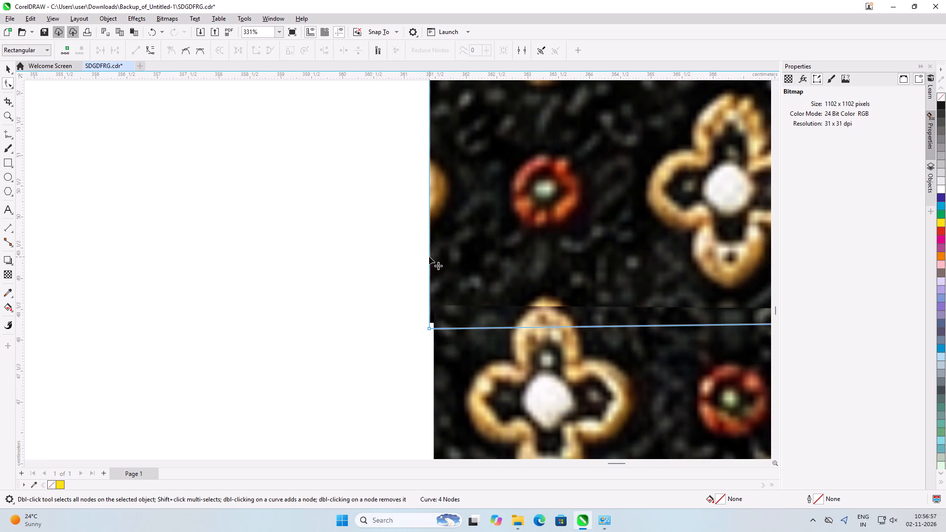
click(430, 257)
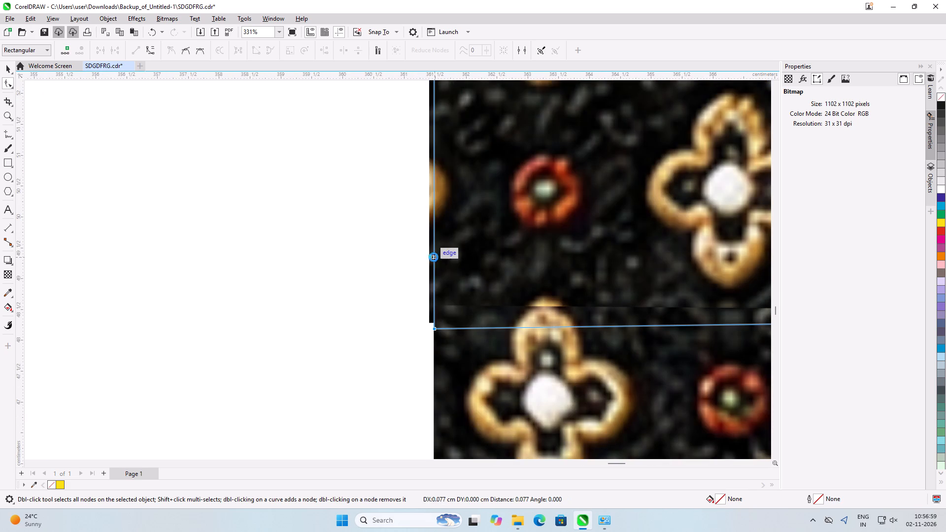
click(386, 272)
scroll(406, 353, down, 14)
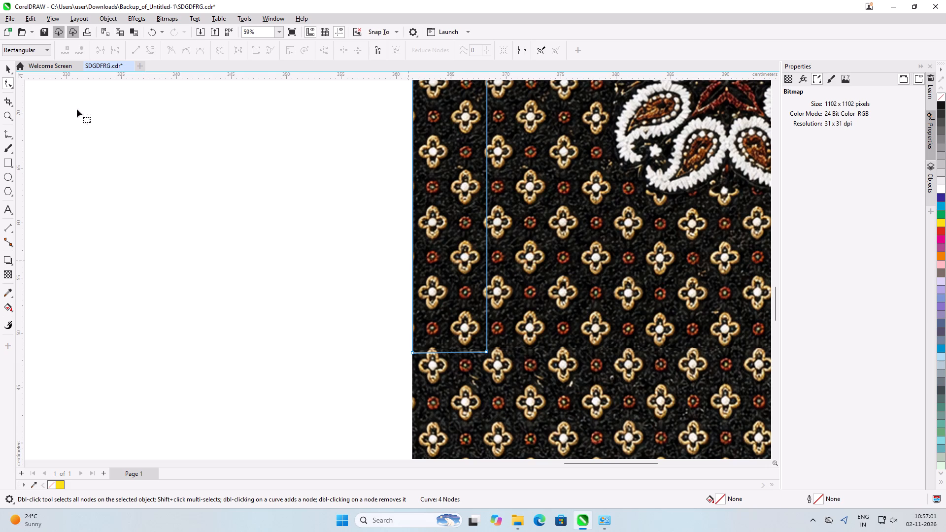
click(10, 69)
click(92, 230)
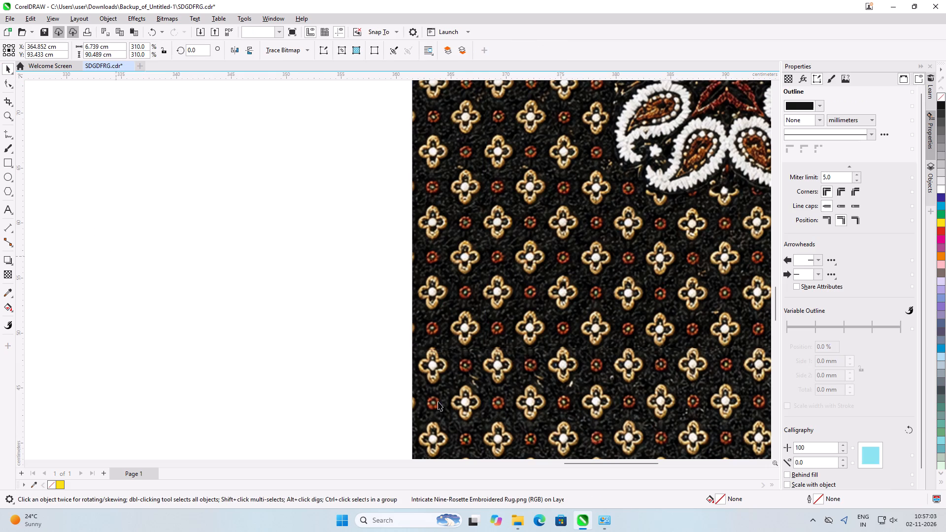
Examine the panel's left side from the strip seam to the top corner for edge alignment.
scroll(461, 368, up, 6)
scroll(431, 337, up, 7)
scroll(431, 336, down, 14)
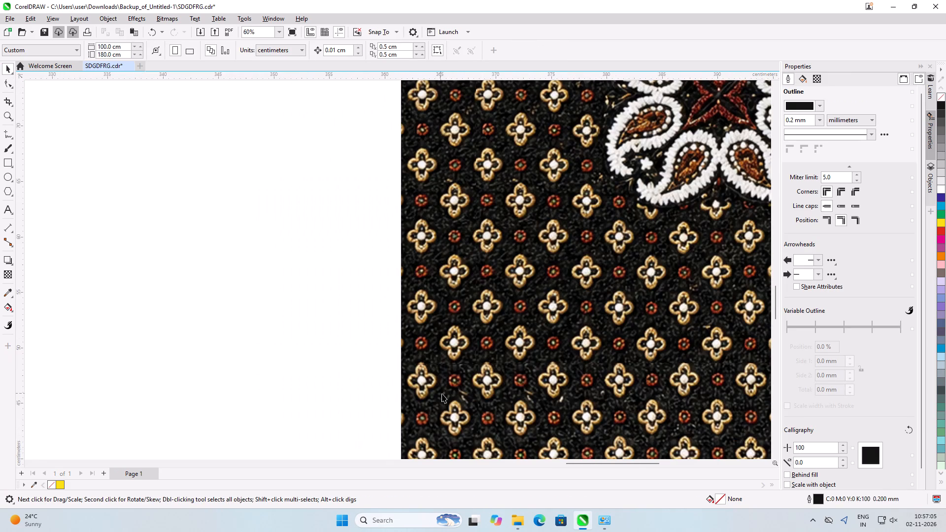
scroll(442, 394, down, 13)
scroll(454, 168, up, 12)
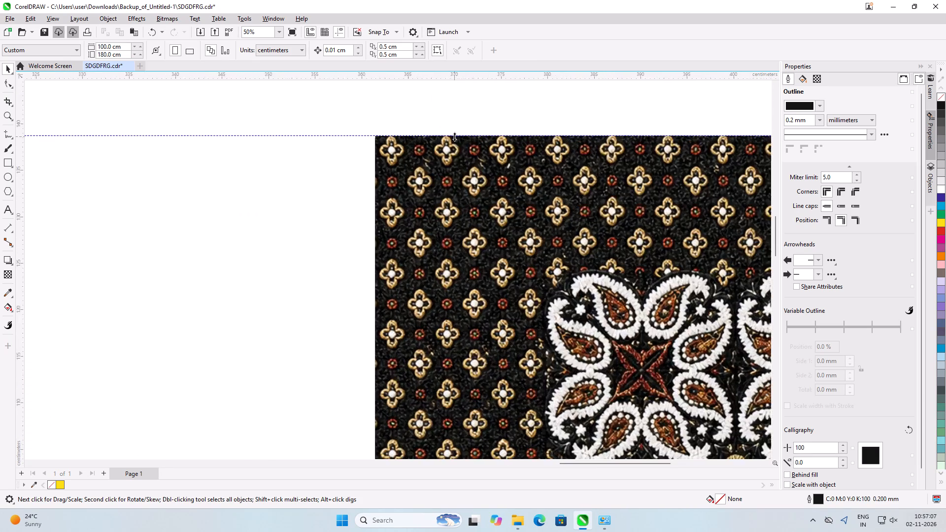
Align the upper left strip's top edge with the top of the main two-medallion artwork and deselect.
scroll(454, 136, up, 4)
scroll(438, 178, up, 1)
scroll(399, 318, down, 6)
scroll(397, 185, up, 6)
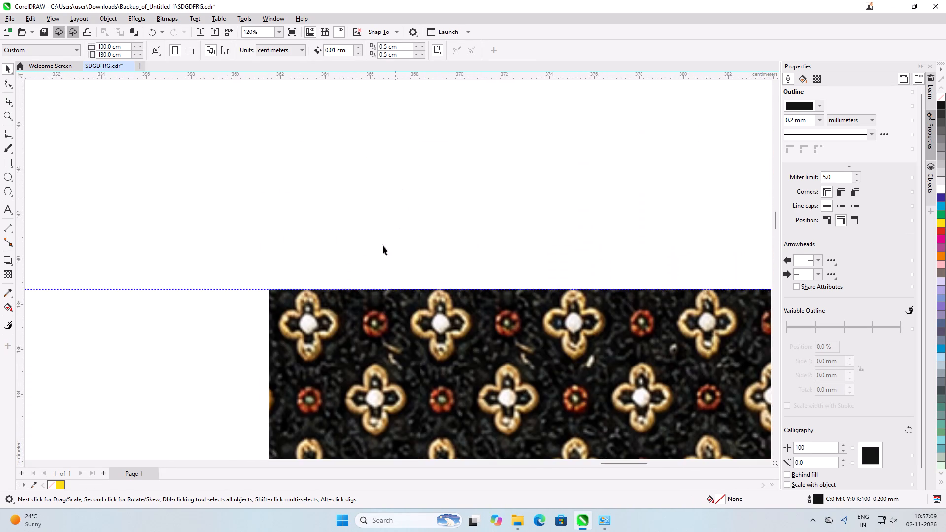
scroll(376, 272, up, 6)
scroll(379, 380, up, 7)
click(379, 380)
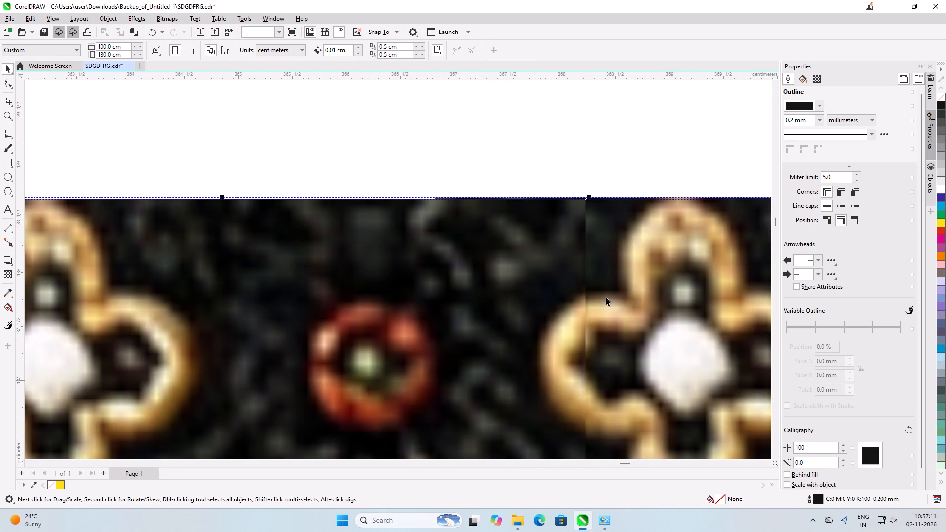
shift+click(606, 280)
key(t)
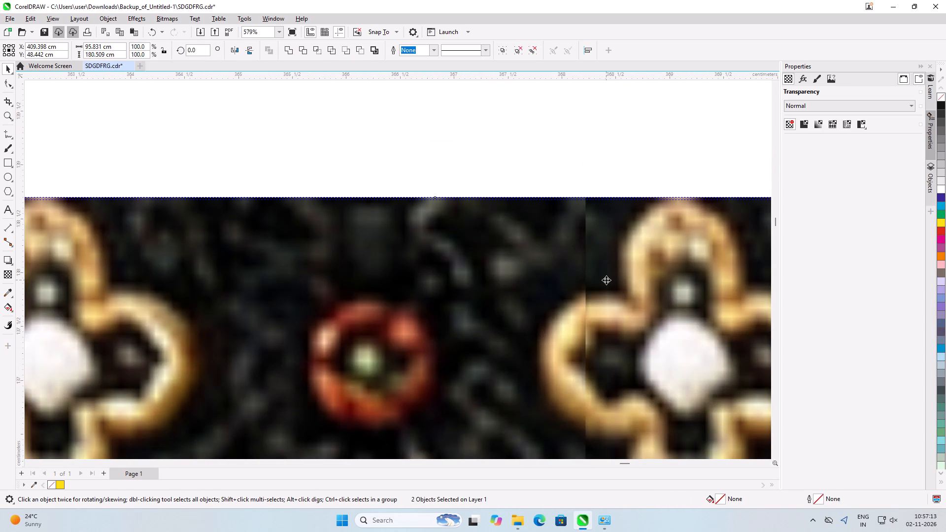
click(551, 154)
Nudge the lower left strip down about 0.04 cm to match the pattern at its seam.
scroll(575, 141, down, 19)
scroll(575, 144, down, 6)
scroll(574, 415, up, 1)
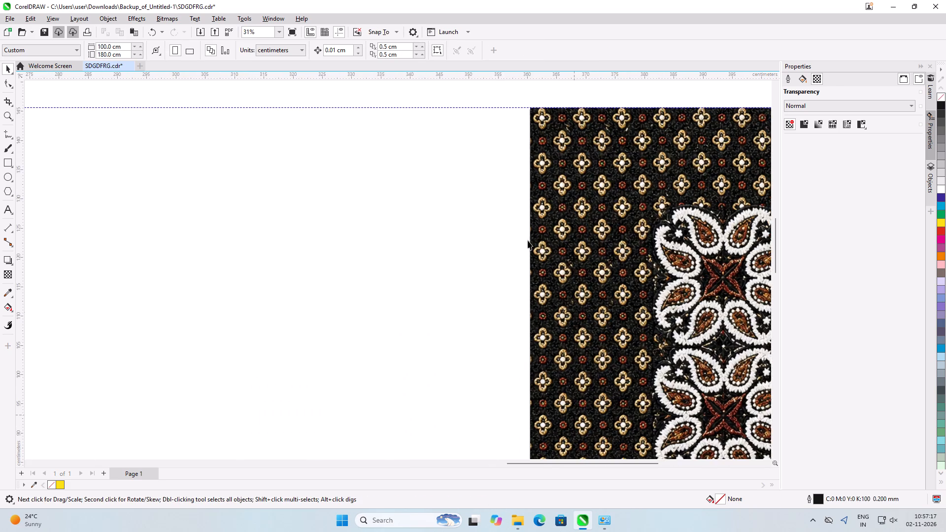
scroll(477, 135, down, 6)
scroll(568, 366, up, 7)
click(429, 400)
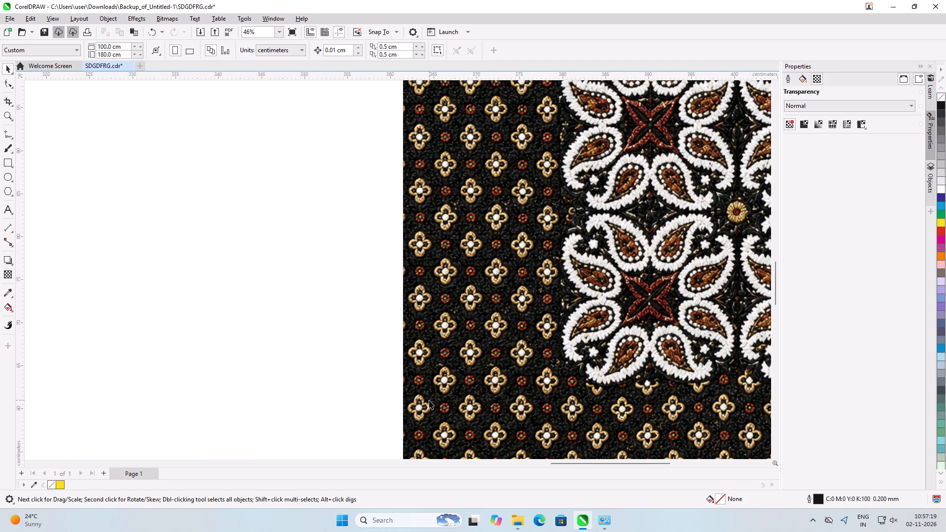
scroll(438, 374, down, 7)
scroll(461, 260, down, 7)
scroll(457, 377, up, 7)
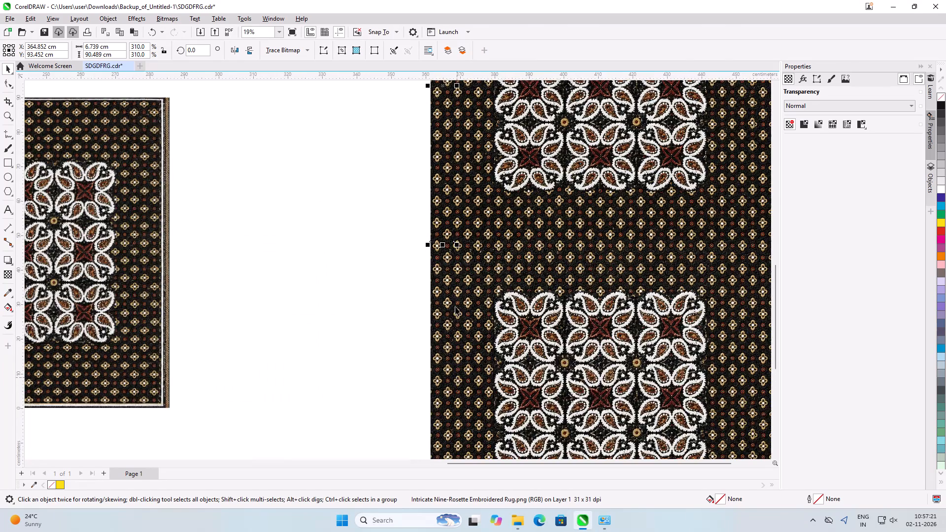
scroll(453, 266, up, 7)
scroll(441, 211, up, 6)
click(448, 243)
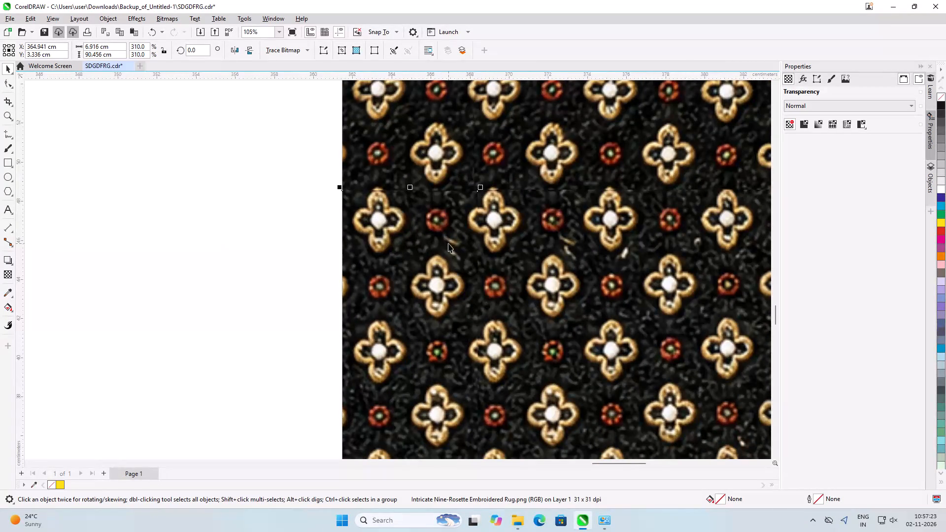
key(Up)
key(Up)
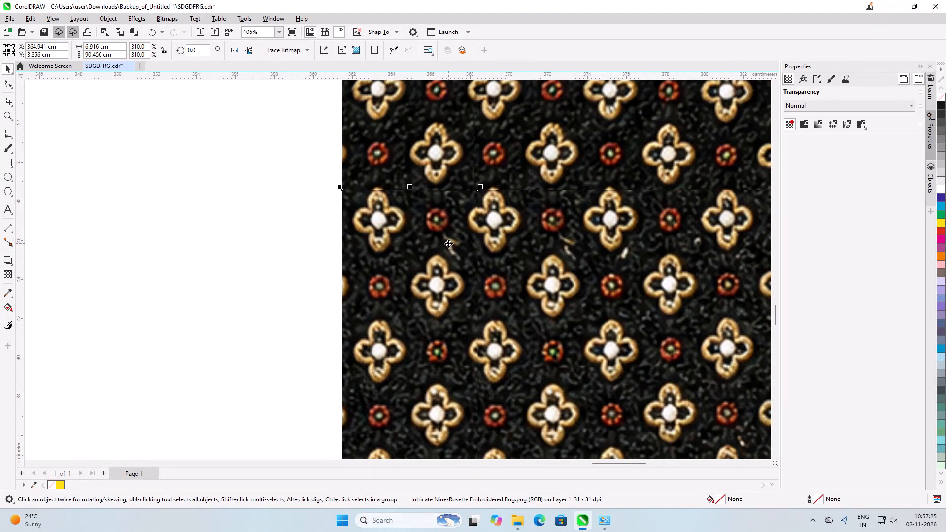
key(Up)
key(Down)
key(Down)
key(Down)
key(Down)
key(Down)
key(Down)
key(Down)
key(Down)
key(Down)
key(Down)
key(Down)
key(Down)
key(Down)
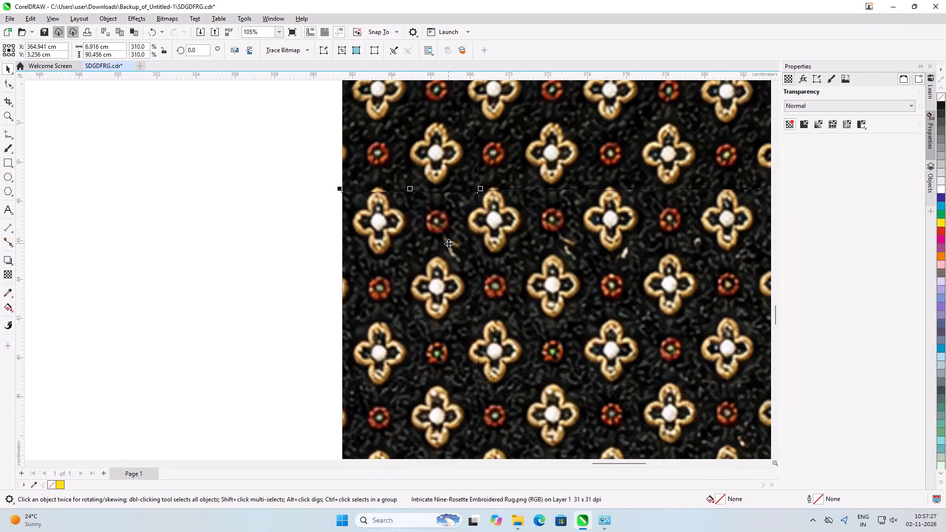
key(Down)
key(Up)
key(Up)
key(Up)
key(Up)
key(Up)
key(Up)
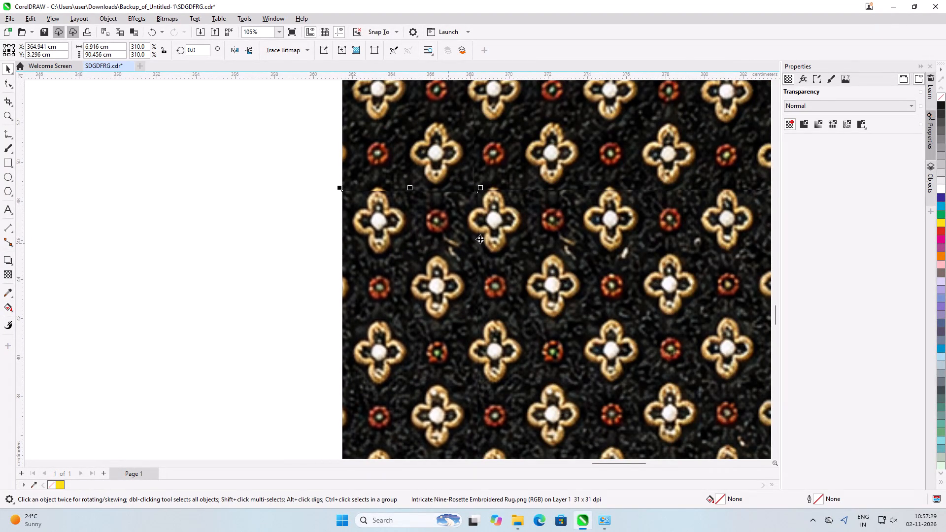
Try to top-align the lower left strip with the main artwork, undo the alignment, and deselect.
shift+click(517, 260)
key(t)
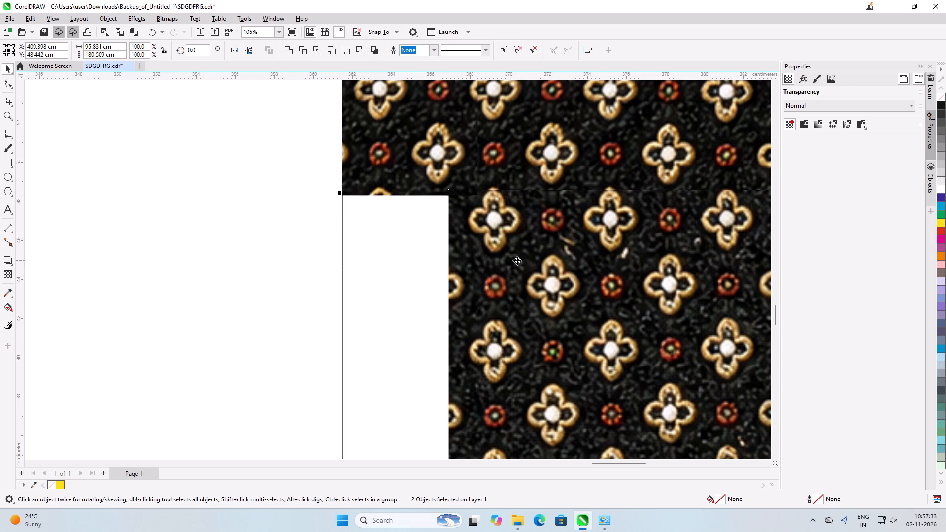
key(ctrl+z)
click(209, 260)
Align the lower left strip's bottom edge with the bottom of the main two-medallion artwork and deselect.
scroll(443, 210, down, 7)
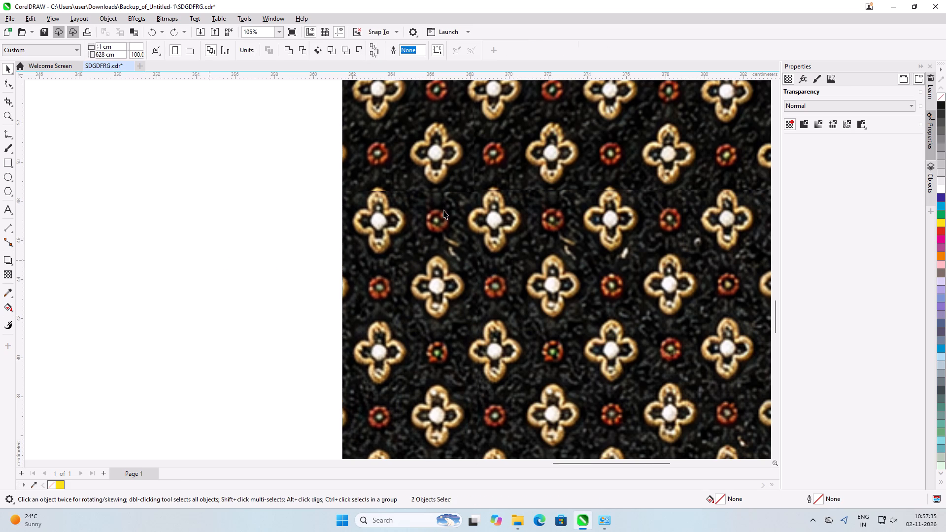
scroll(443, 210, down, 14)
scroll(441, 389, up, 12)
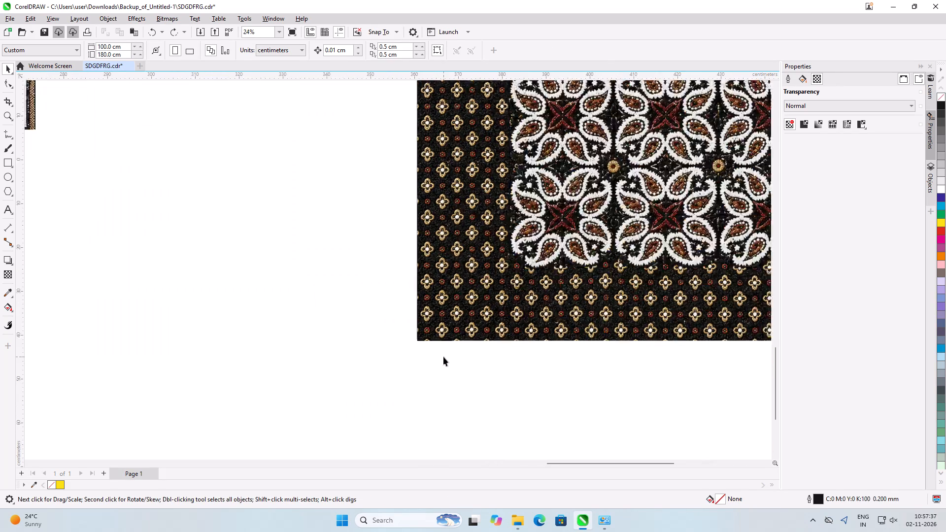
scroll(443, 357, up, 9)
scroll(452, 312, up, 7)
click(452, 312)
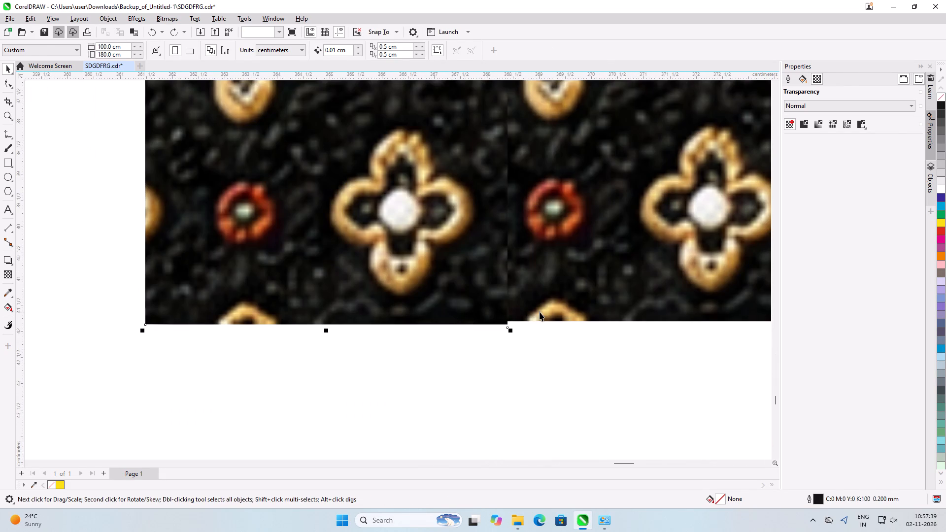
shift+click(540, 312)
key(b)
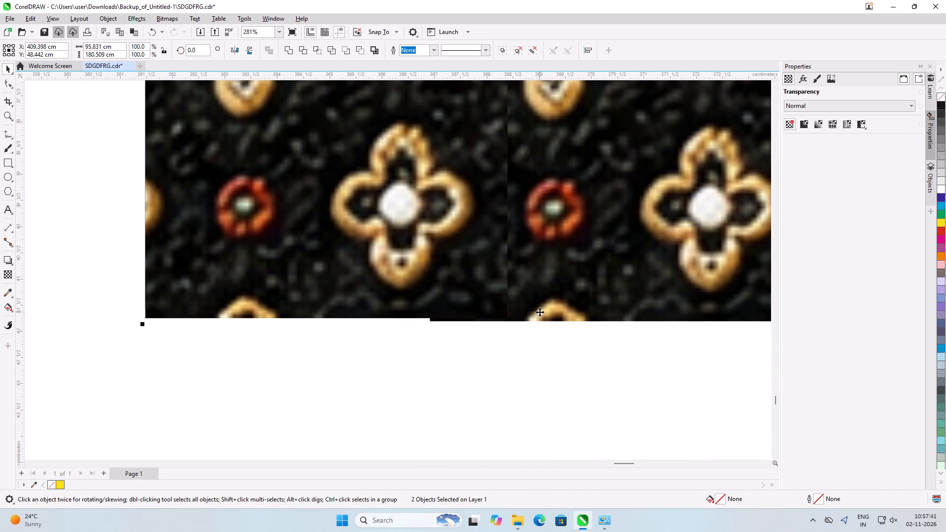
scroll(401, 376, down, 7)
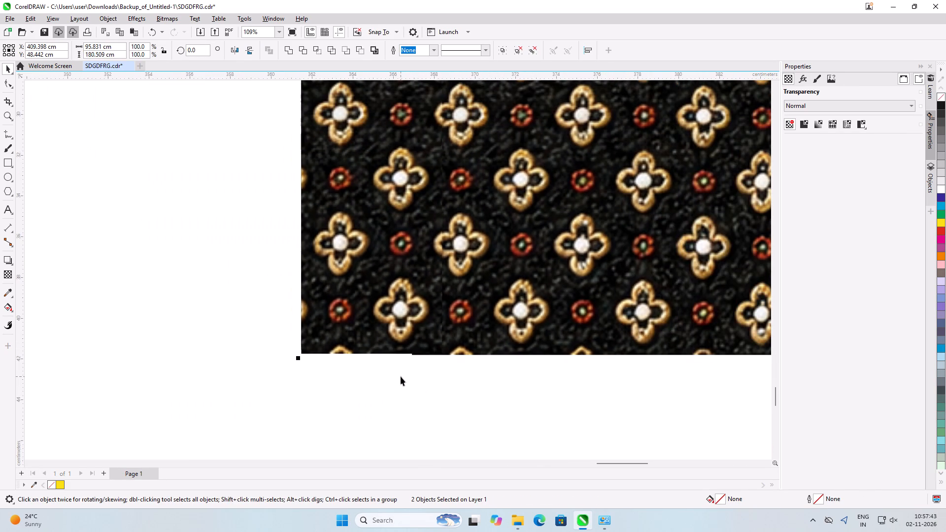
click(401, 384)
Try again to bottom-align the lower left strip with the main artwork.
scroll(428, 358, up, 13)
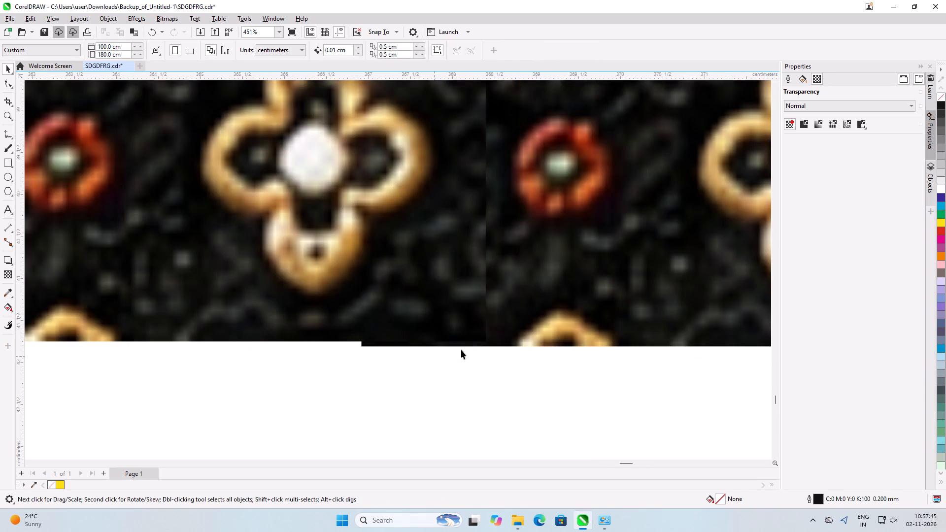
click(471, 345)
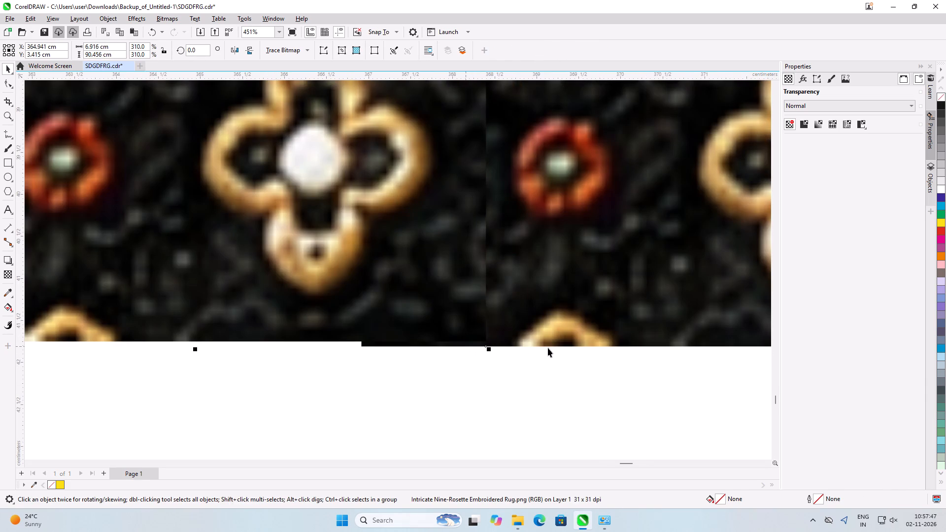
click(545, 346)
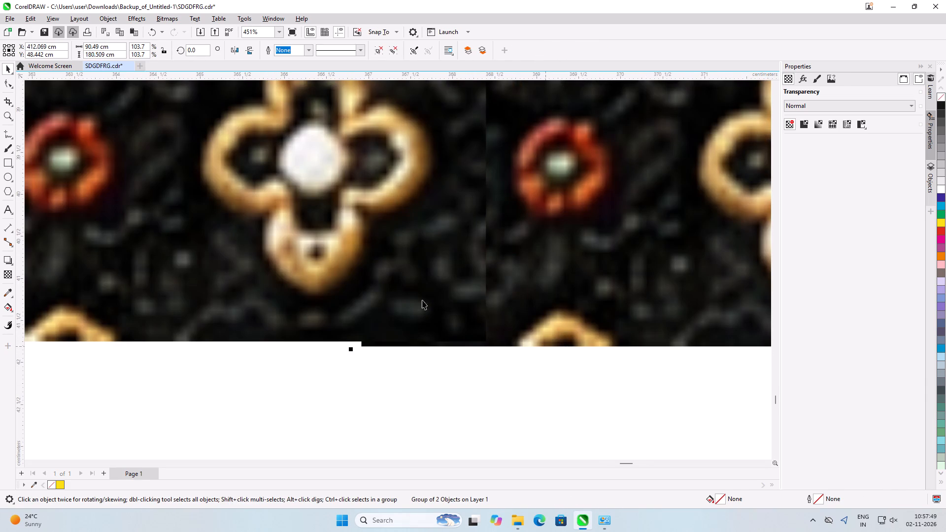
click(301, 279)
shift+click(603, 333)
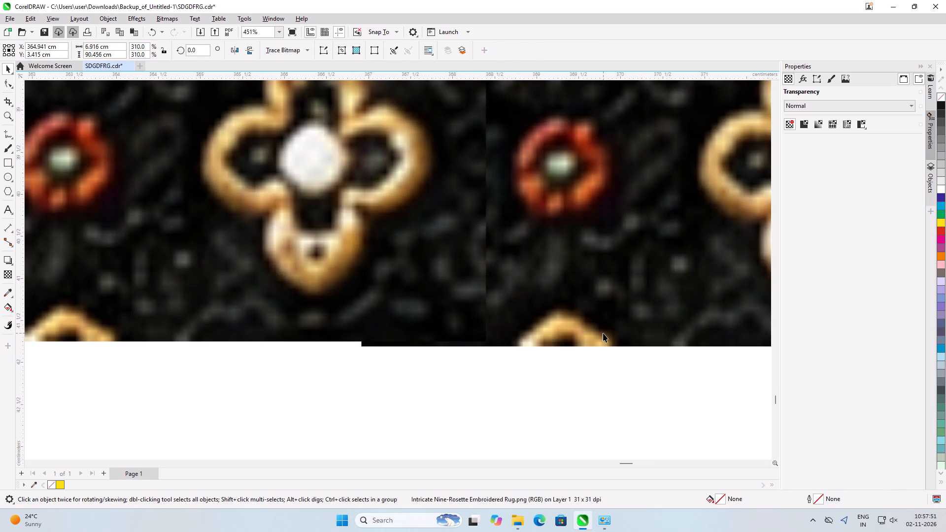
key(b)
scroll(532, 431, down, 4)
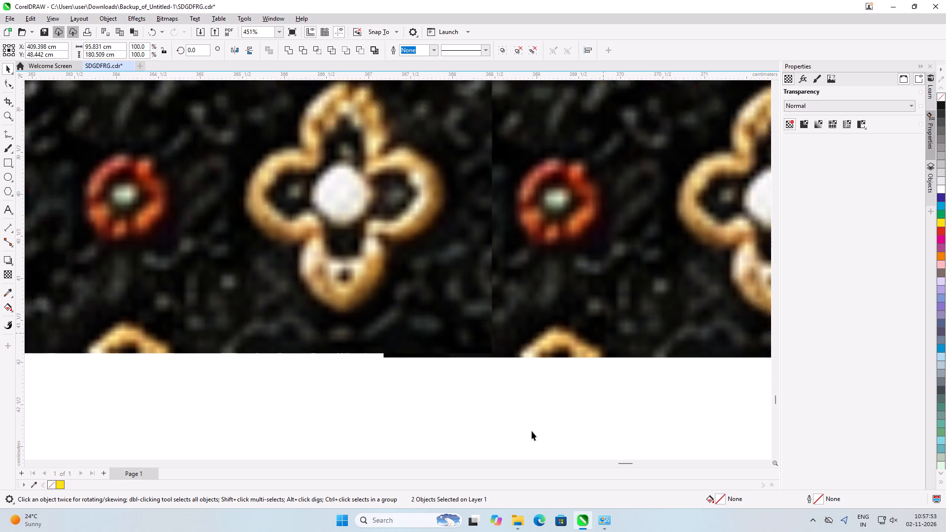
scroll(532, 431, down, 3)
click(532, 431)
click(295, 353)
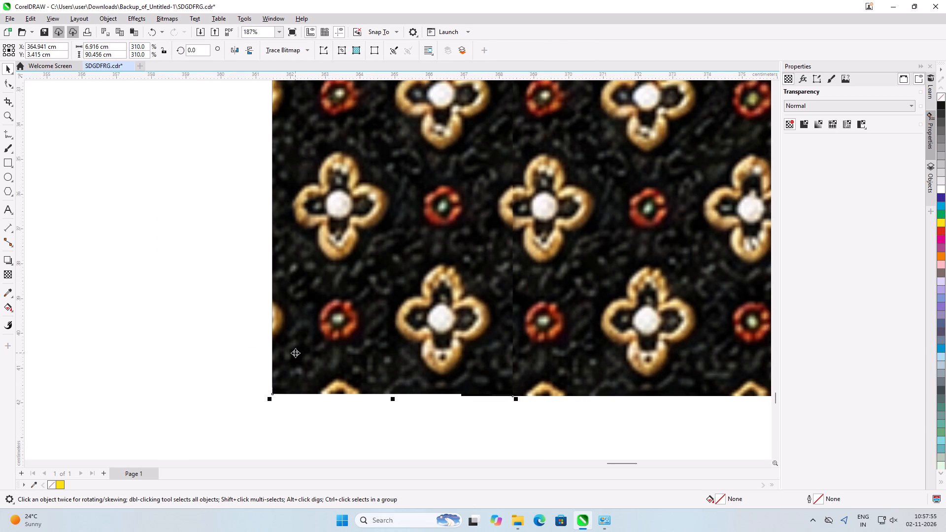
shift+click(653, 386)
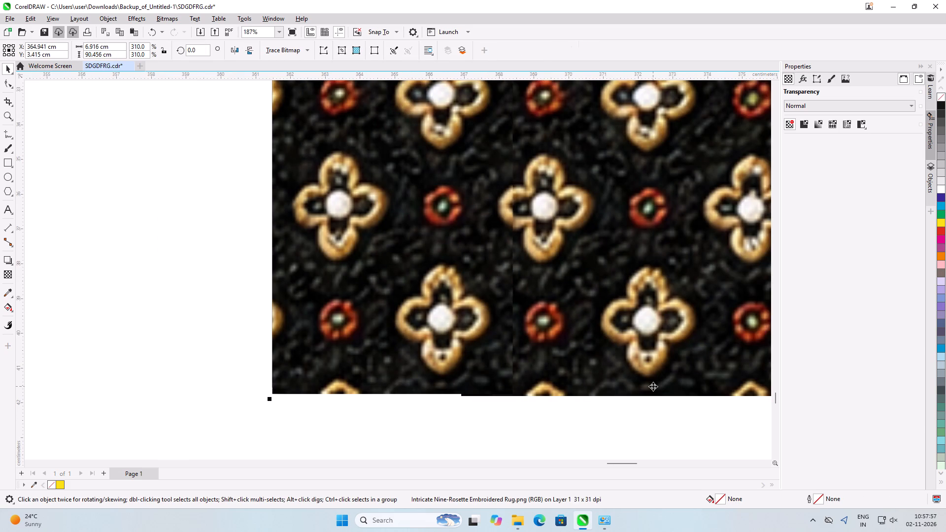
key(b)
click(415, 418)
Examine the bottom edge closely where the lower left strip meets the main artwork.
scroll(294, 377, up, 6)
scroll(334, 366, down, 7)
scroll(512, 414, up, 7)
scroll(410, 356, up, 6)
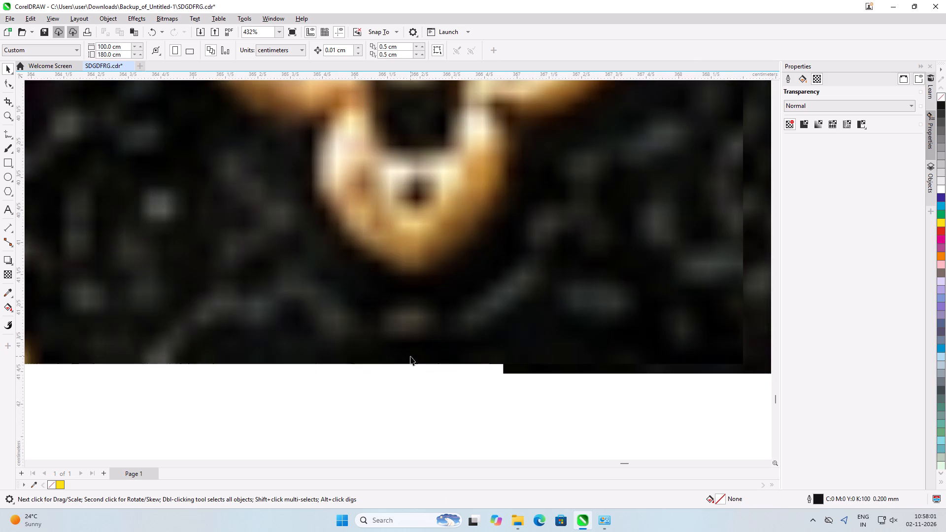
click(440, 343)
scroll(485, 370, up, 6)
click(546, 369)
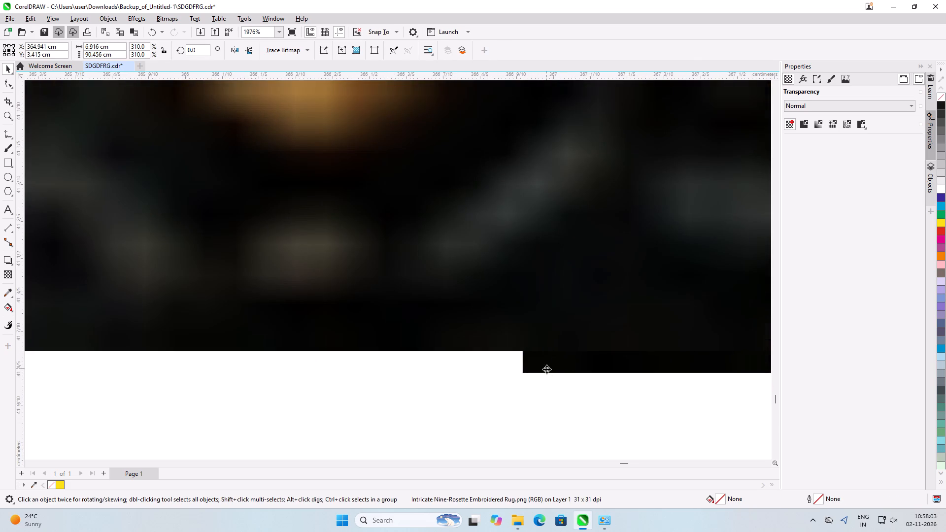
scroll(60, 363, down, 11)
click(425, 408)
click(435, 353)
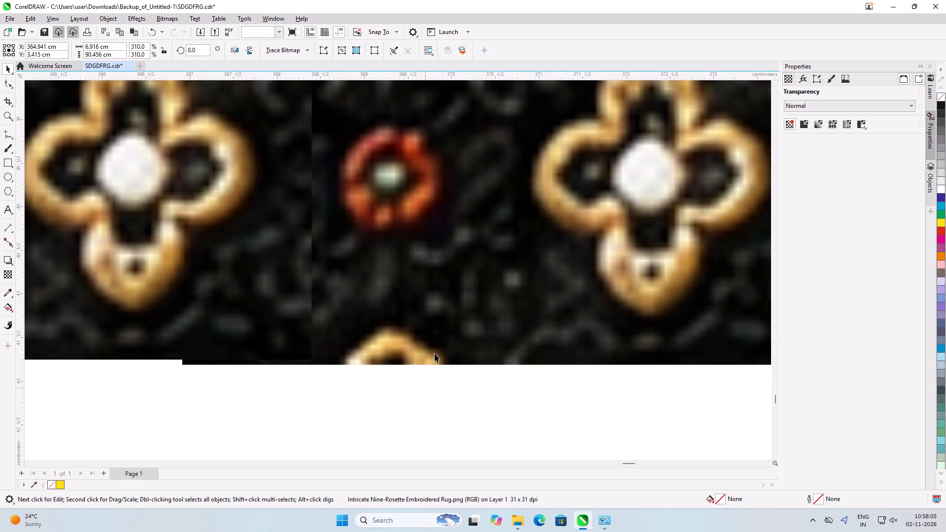
Examine the panel's bottom edge through to the right-hand strip's seam, and review the whole panel.
scroll(403, 364, down, 6)
scroll(282, 369, down, 6)
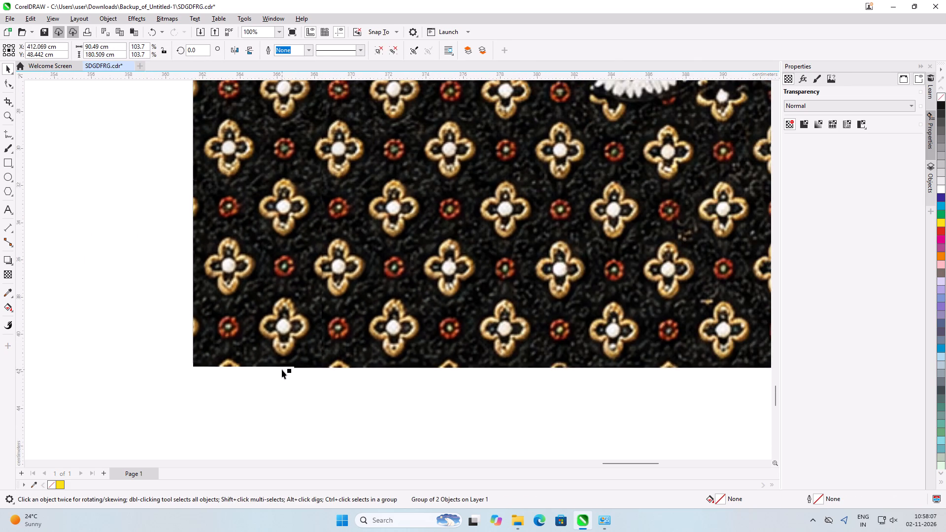
scroll(282, 369, down, 12)
scroll(674, 381, up, 12)
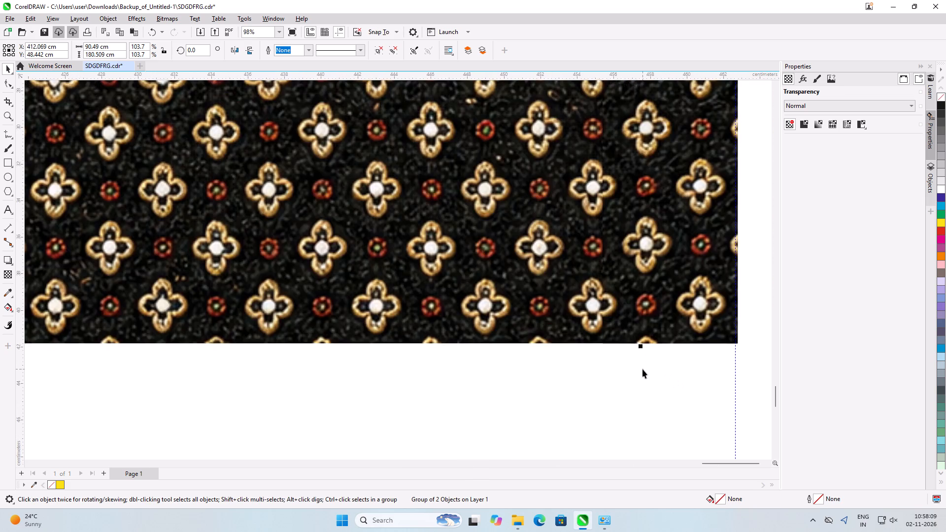
scroll(642, 359, up, 7)
scroll(560, 324, up, 11)
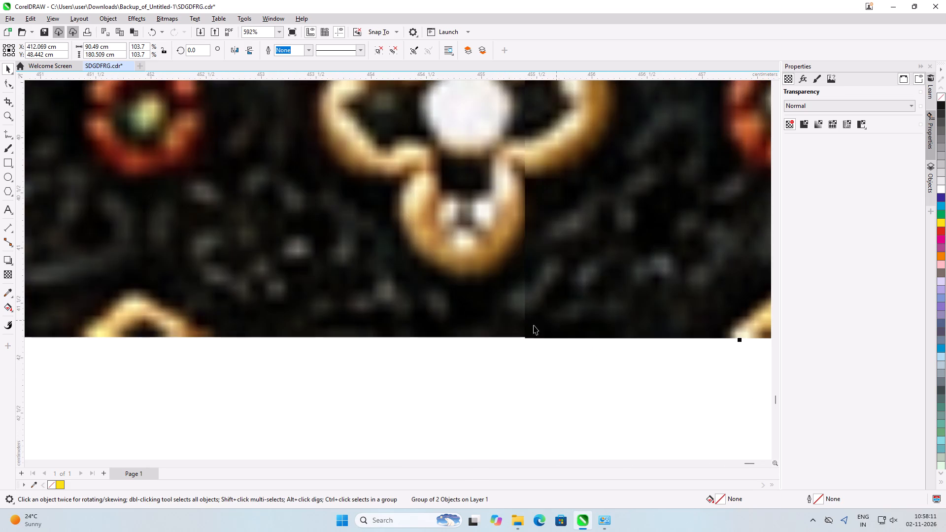
scroll(534, 325, up, 10)
scroll(519, 356, down, 20)
scroll(519, 356, down, 8)
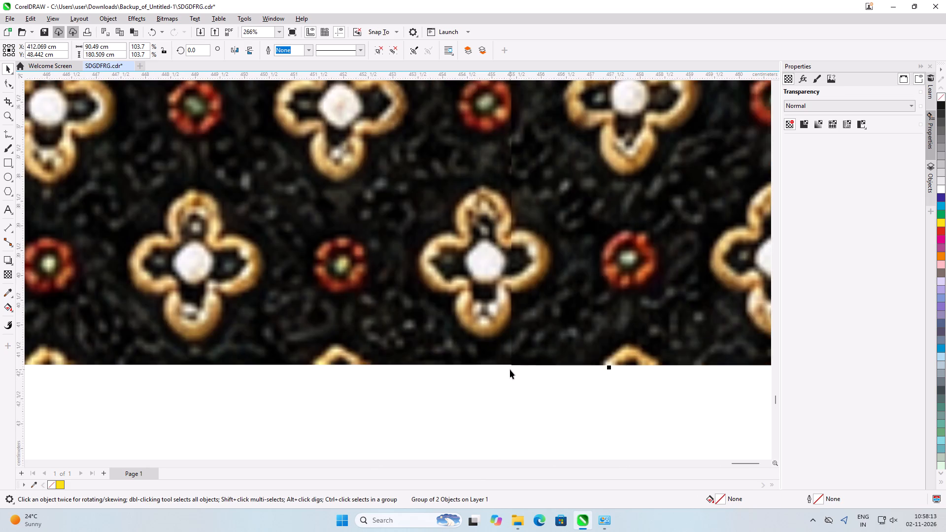
scroll(510, 369, down, 20)
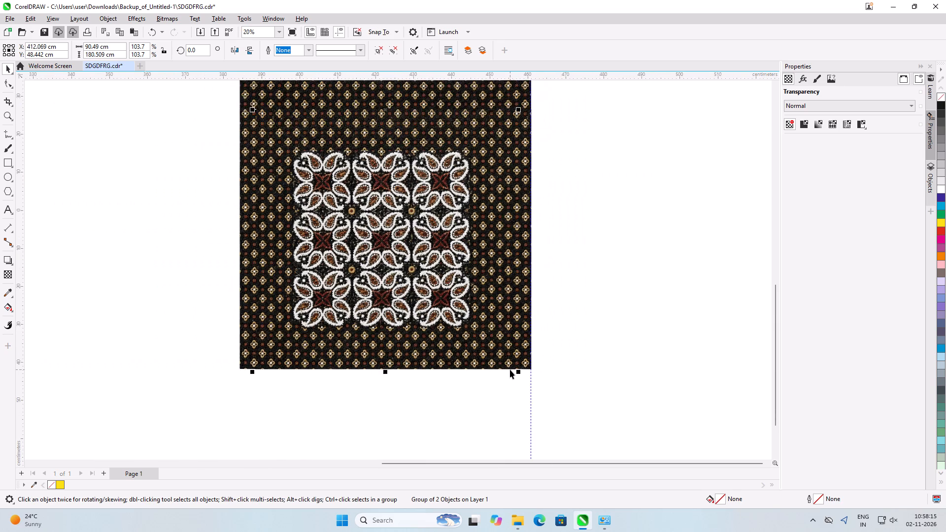
click(296, 248)
scroll(316, 311, down, 5)
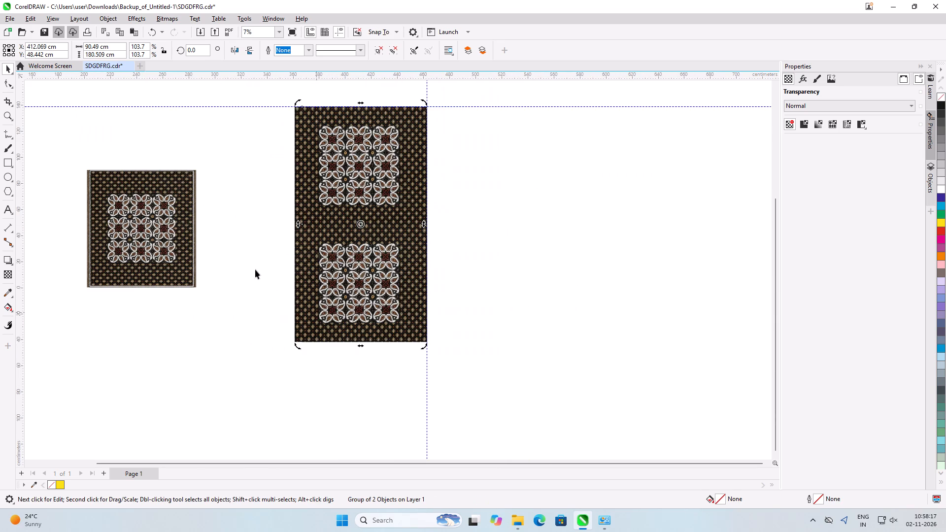
click(253, 266)
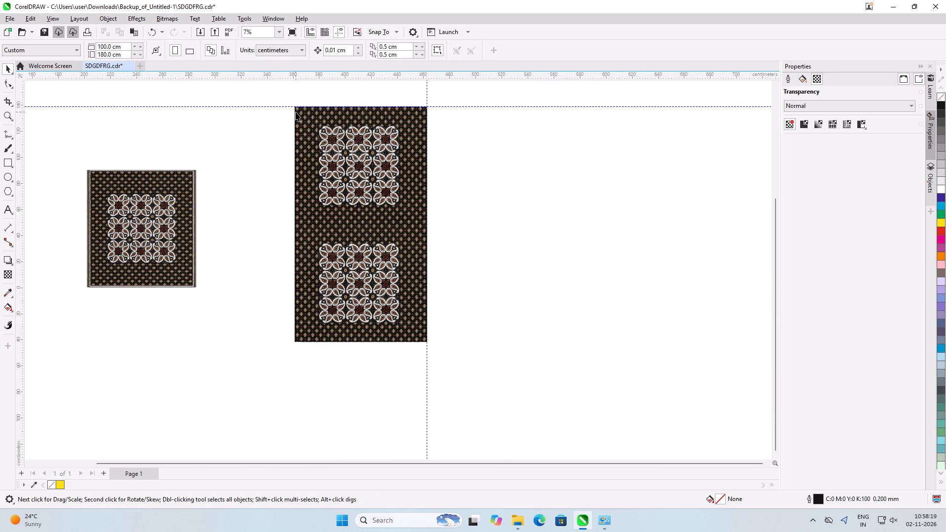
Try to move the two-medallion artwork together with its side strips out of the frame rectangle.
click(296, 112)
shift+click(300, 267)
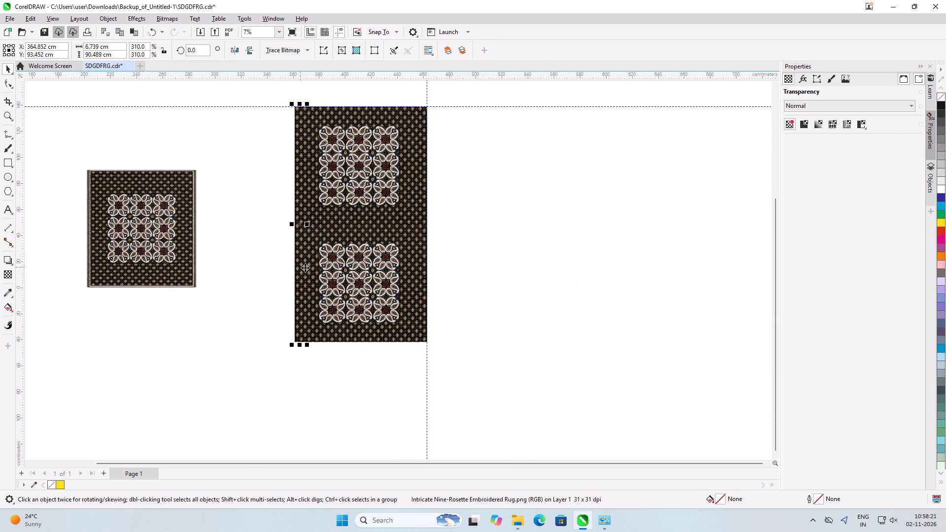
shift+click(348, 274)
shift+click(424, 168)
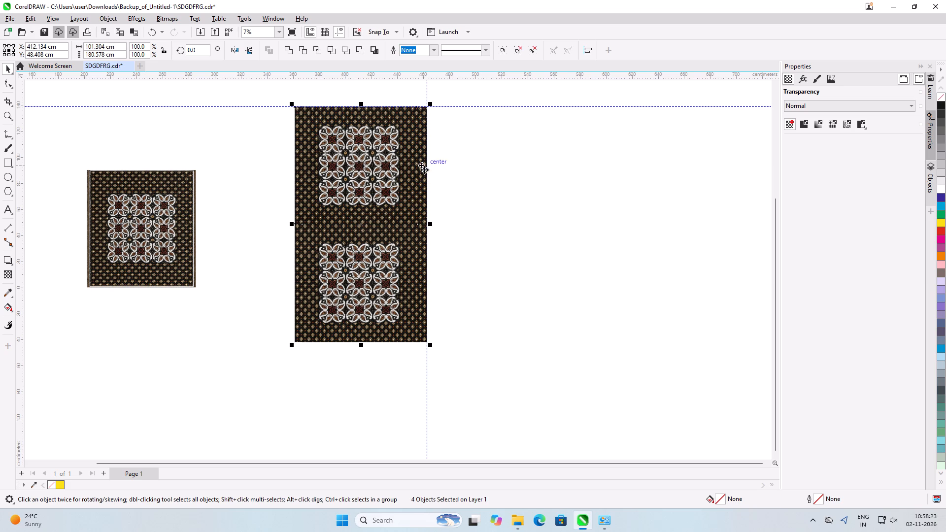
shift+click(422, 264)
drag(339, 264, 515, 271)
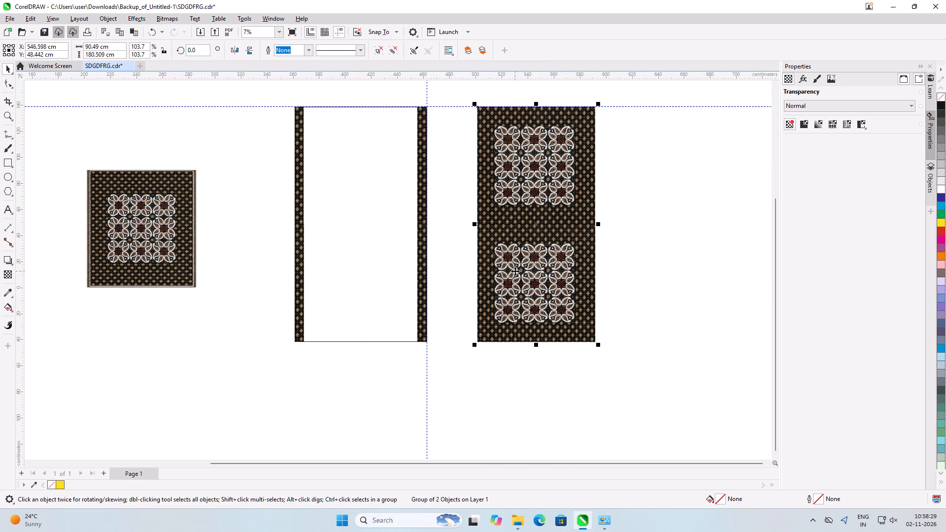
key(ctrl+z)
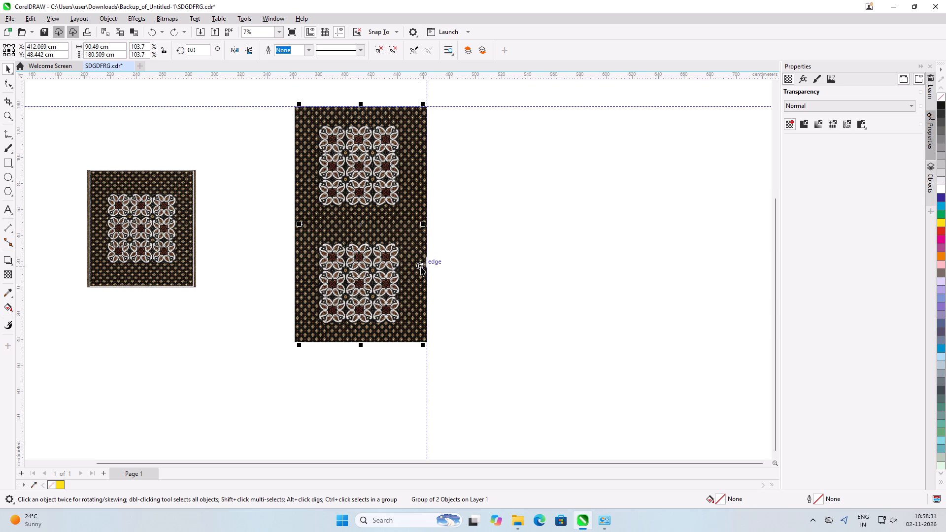
Move the main artwork and all three side strips together off the frame rectangle to the empty space beside it, and group them.
shift+click(423, 266)
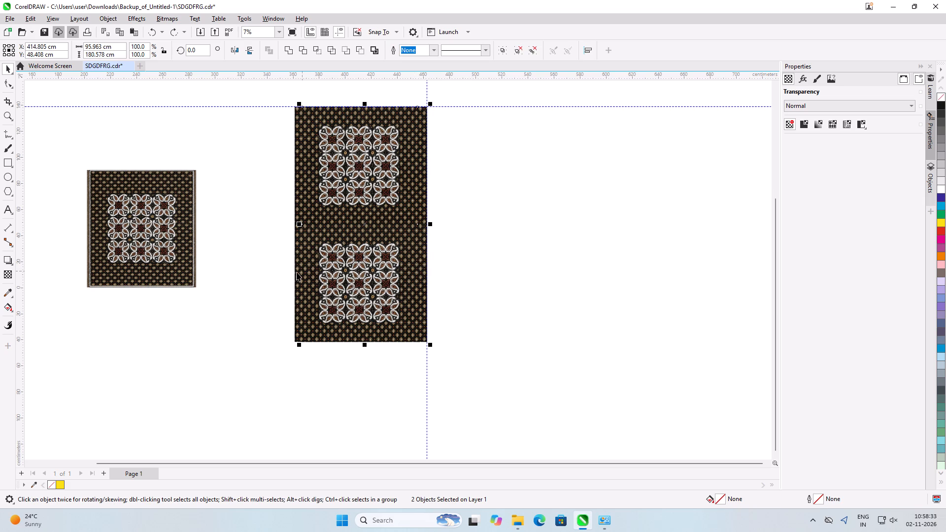
shift+click(297, 272)
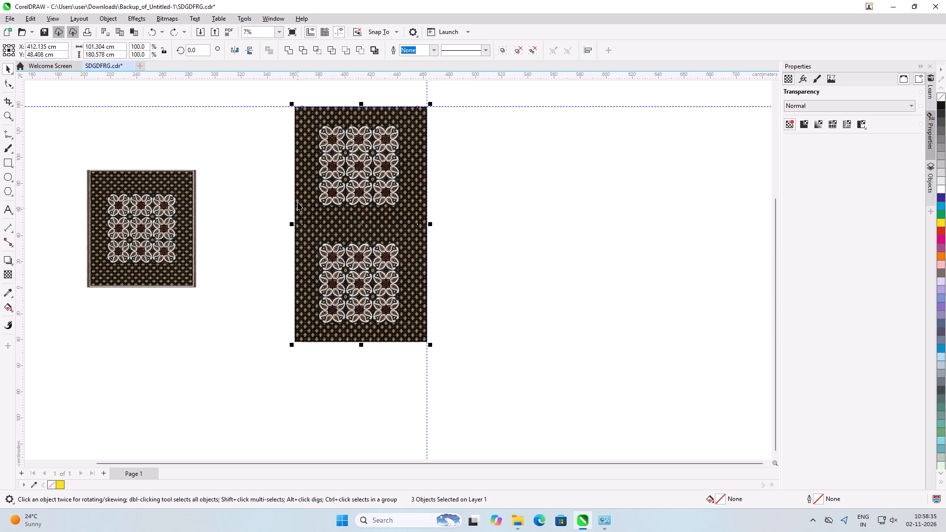
drag(352, 218, 450, 224)
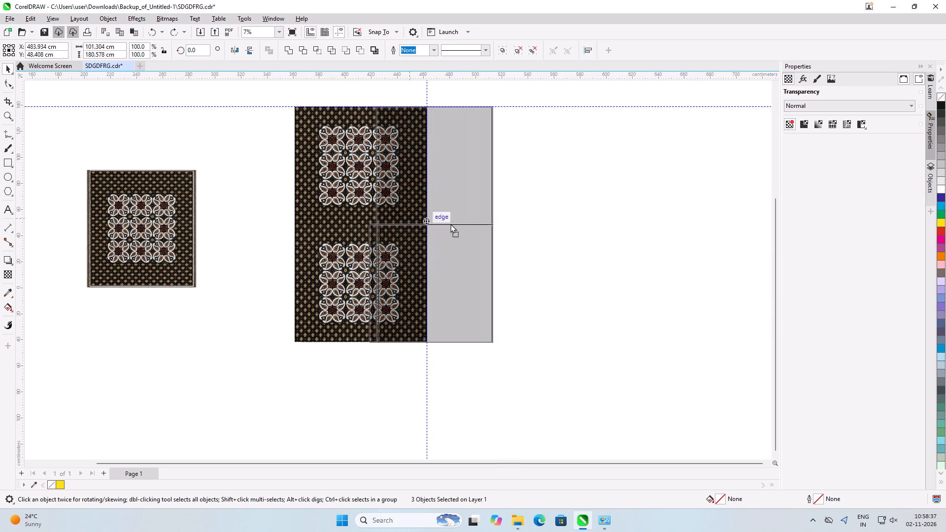
drag(450, 224, 458, 224)
key(ctrl+z)
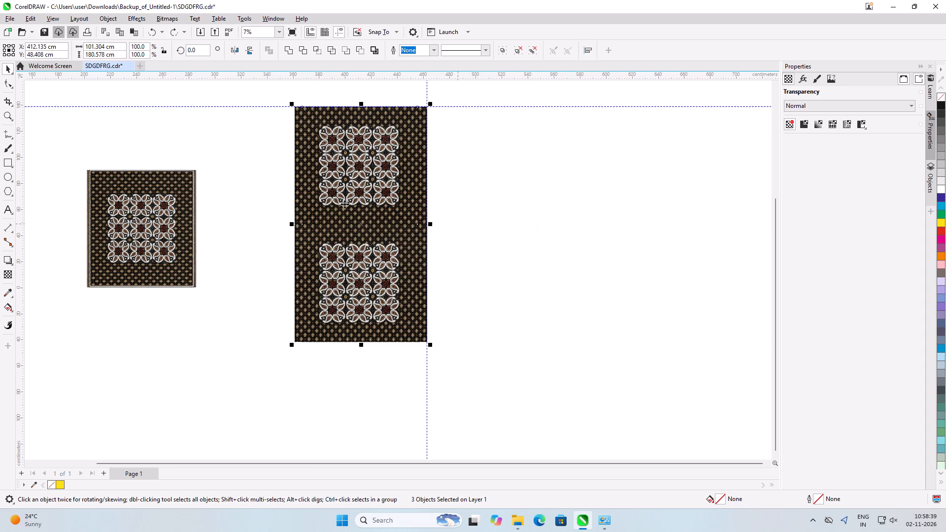
shift+click(297, 198)
drag(355, 220, 499, 225)
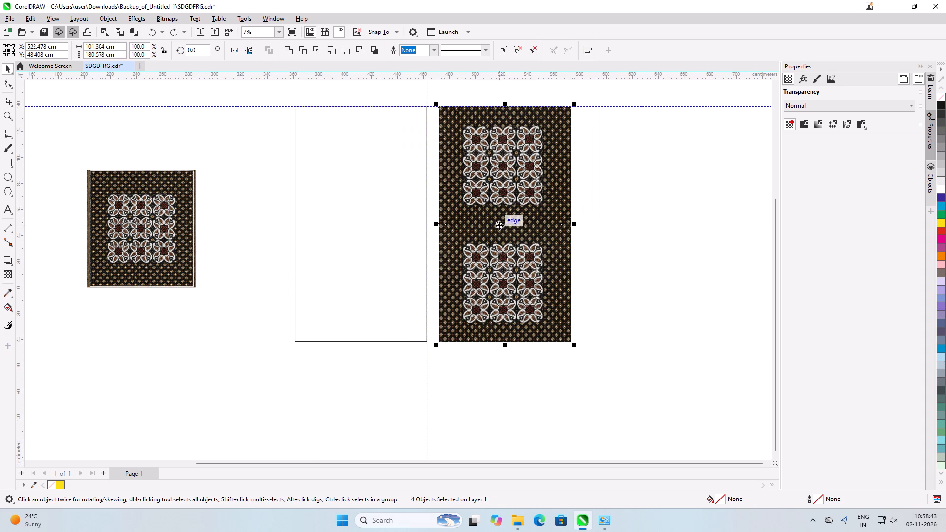
key(ctrl+g)
click(593, 233)
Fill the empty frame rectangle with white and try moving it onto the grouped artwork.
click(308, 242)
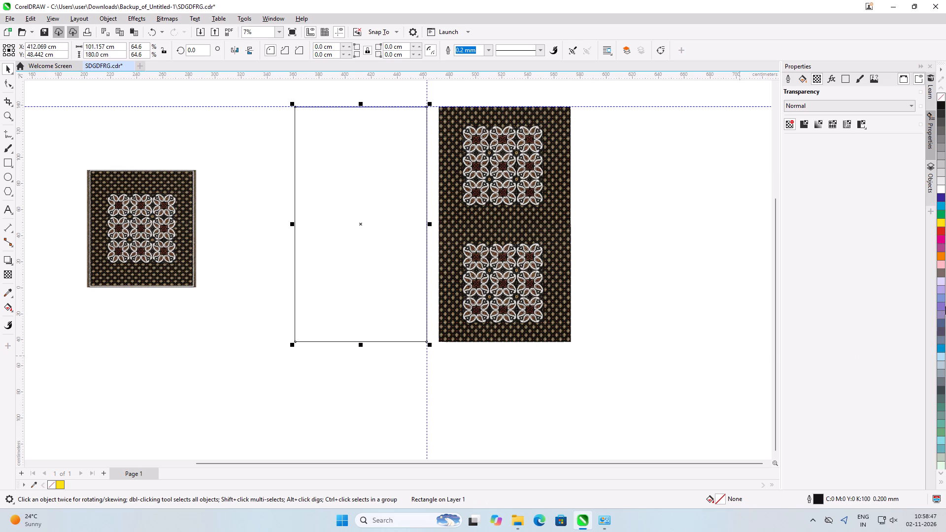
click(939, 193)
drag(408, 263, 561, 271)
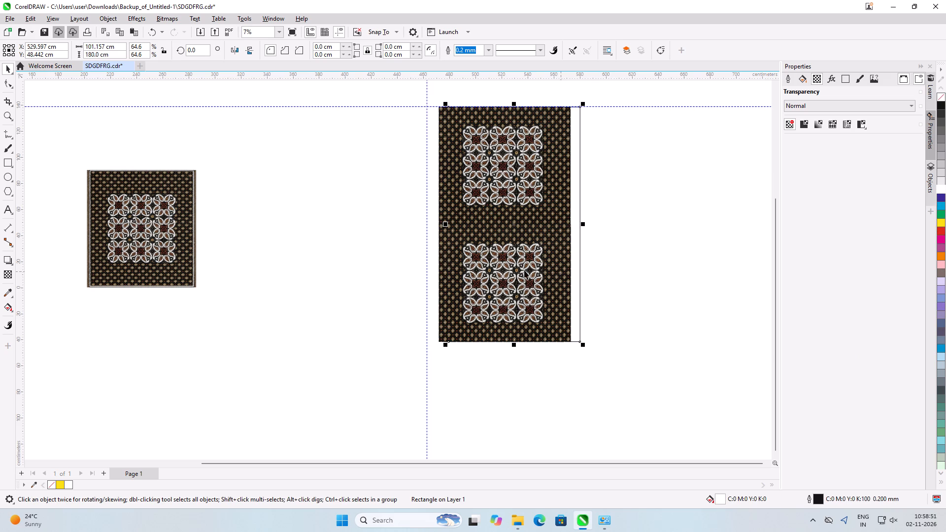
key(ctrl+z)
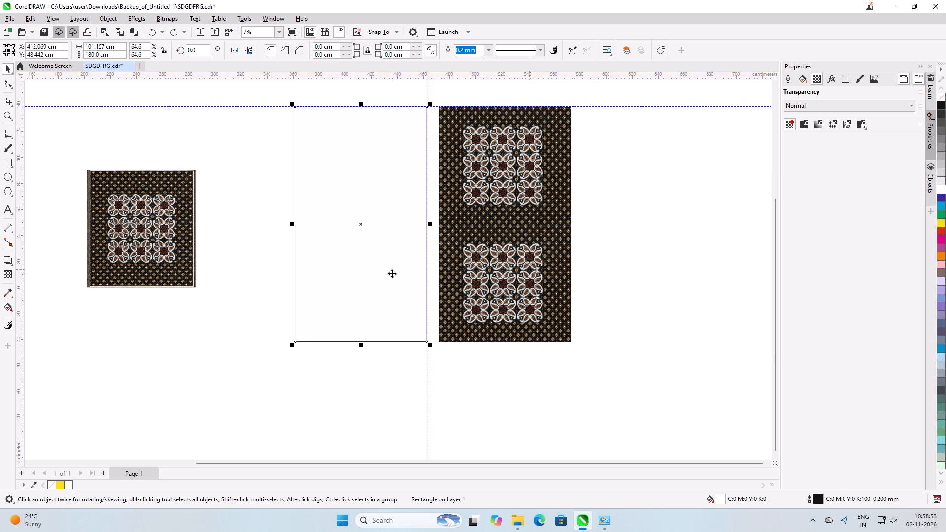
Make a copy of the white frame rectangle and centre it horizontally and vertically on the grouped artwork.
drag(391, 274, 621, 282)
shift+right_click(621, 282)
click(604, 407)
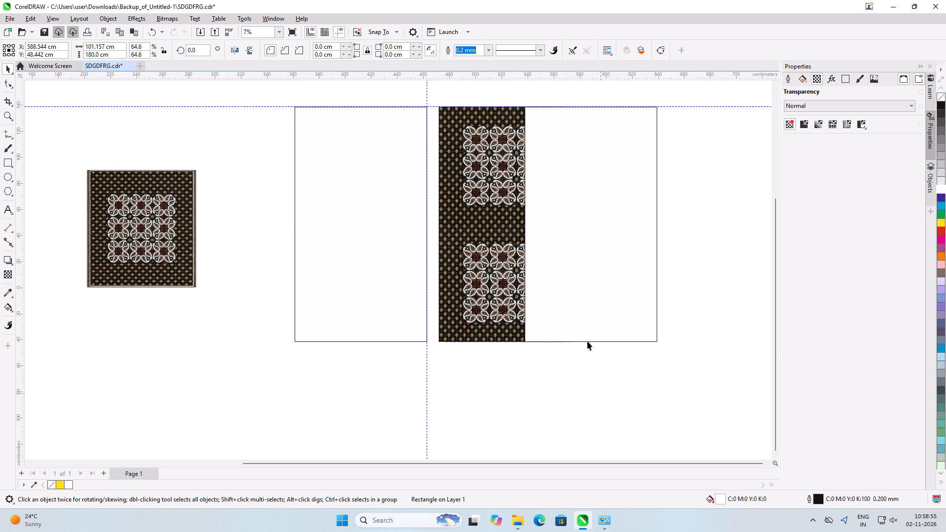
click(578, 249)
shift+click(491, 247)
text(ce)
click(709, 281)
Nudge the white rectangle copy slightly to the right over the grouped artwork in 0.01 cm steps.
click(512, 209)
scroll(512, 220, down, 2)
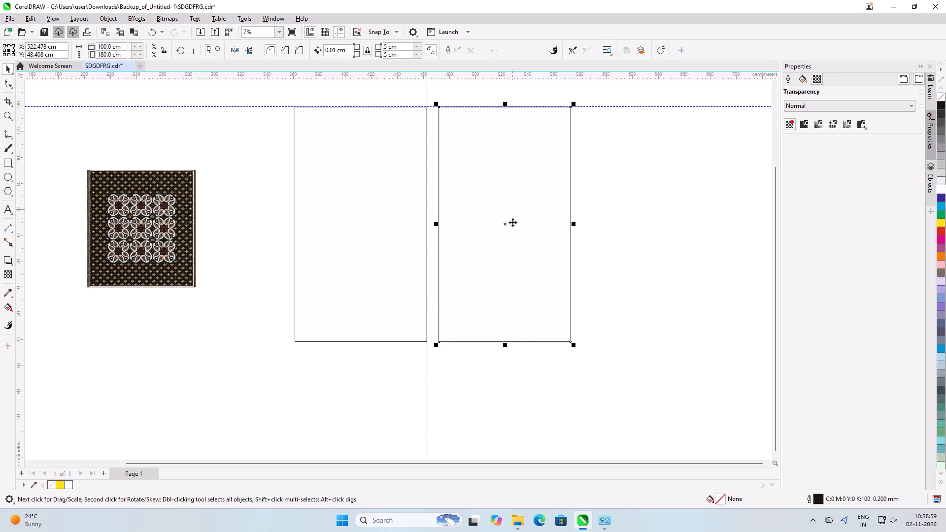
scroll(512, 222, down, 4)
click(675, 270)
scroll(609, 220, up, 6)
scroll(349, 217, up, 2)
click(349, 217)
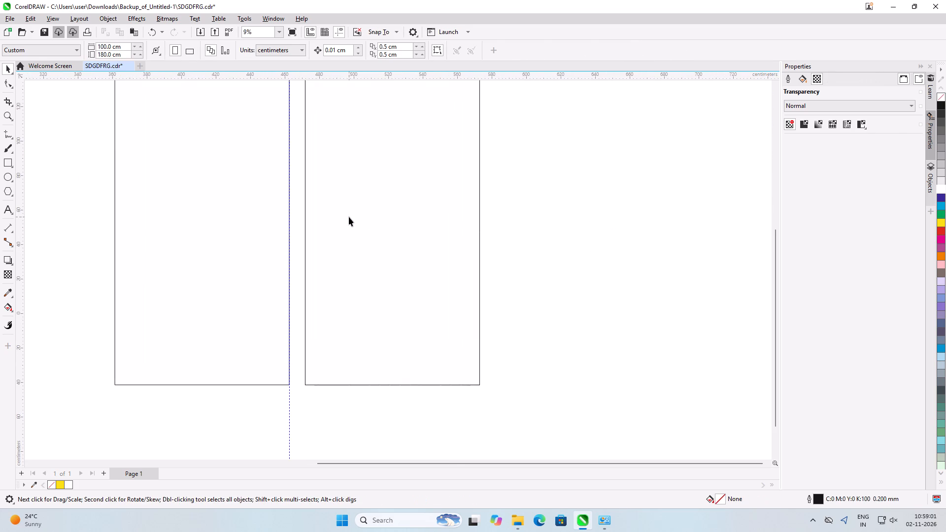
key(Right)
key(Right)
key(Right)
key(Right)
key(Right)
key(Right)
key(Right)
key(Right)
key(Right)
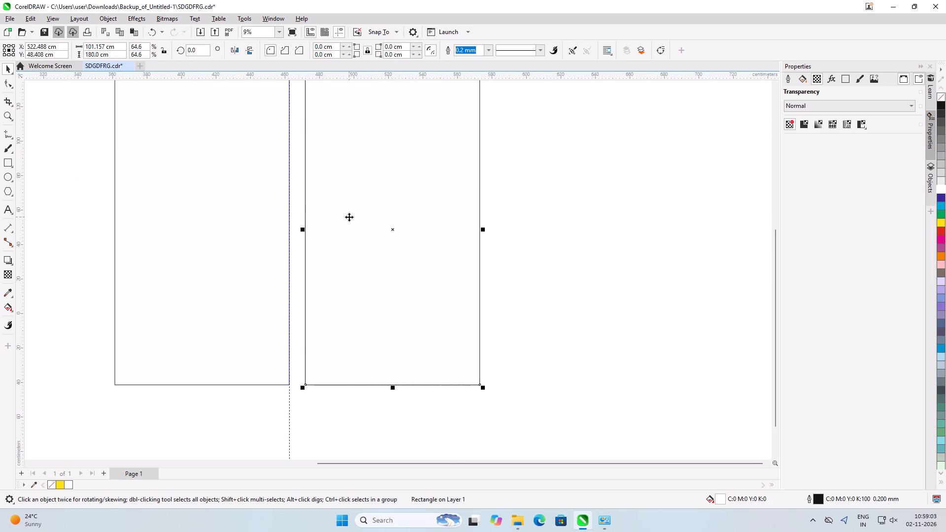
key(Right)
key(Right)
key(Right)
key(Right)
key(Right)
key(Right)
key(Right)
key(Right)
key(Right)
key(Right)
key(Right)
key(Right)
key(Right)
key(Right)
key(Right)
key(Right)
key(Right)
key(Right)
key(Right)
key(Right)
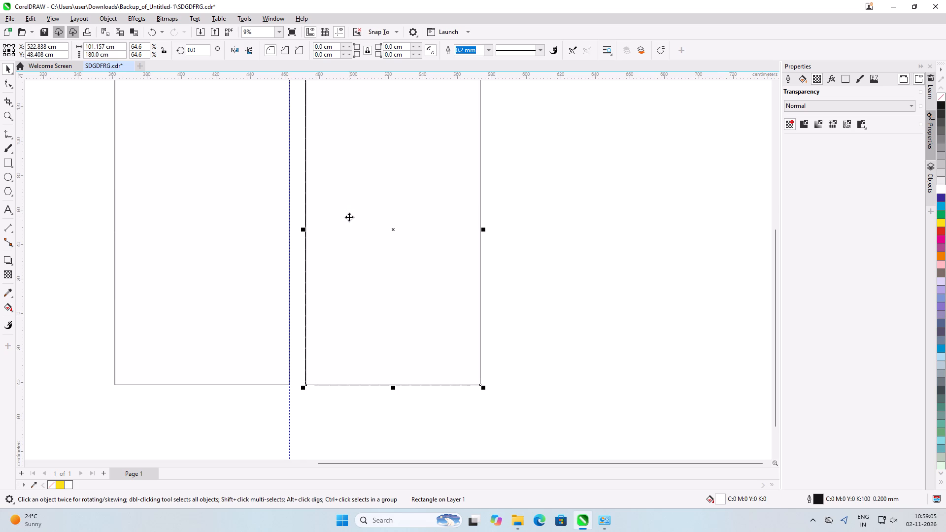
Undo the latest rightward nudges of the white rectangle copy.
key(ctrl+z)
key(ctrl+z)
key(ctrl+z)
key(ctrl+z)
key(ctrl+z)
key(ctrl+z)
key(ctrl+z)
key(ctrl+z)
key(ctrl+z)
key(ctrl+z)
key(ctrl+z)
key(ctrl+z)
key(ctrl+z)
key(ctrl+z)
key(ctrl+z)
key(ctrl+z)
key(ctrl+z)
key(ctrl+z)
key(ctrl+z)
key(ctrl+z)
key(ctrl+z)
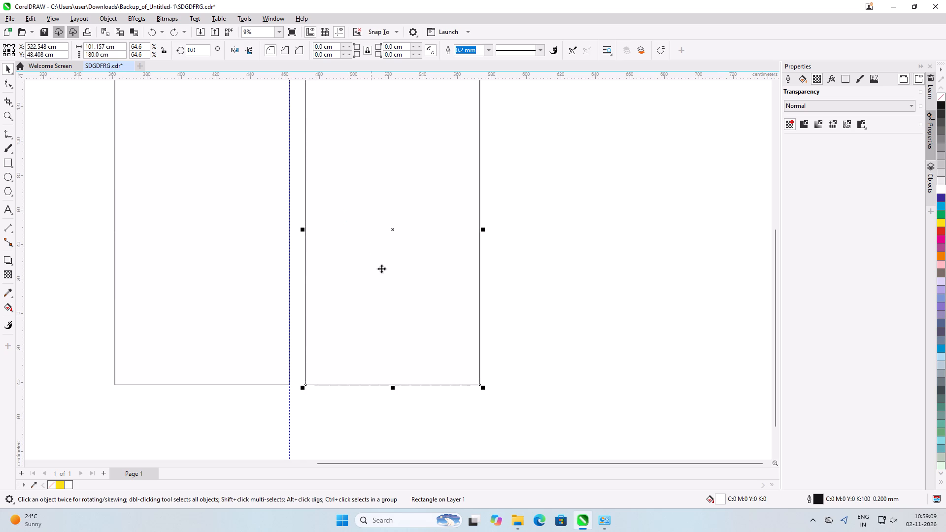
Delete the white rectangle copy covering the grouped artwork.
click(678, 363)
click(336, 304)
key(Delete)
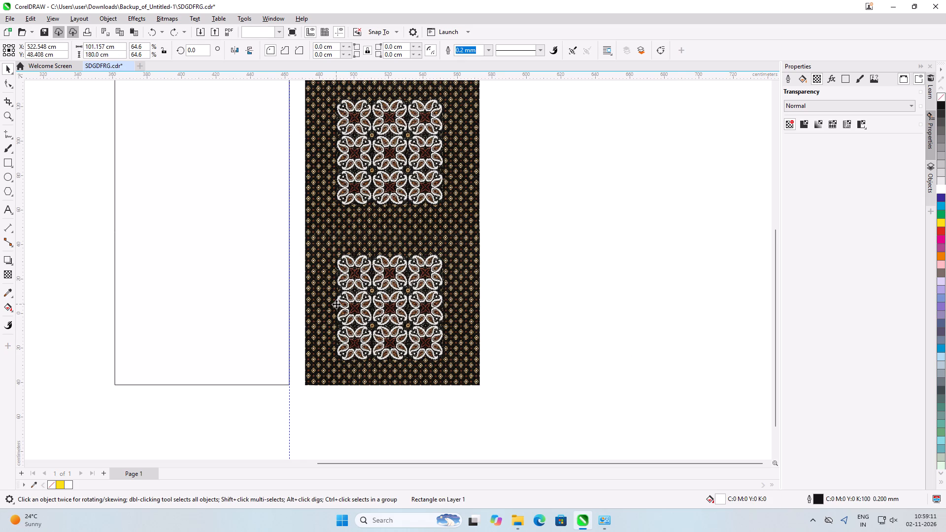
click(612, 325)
Fill the original frame rectangle with red (C0 M100 Y100 K0).
scroll(437, 333, down, 5)
scroll(273, 276, up, 2)
click(328, 287)
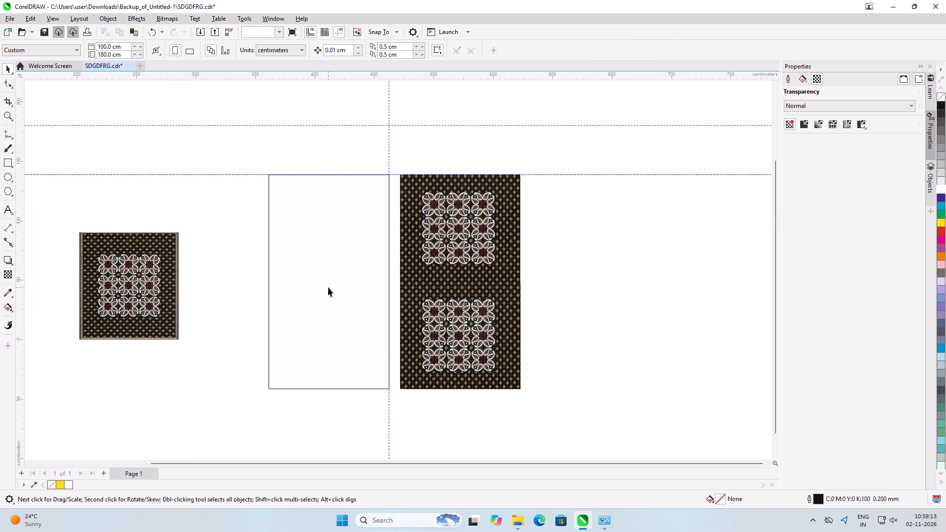
click(939, 233)
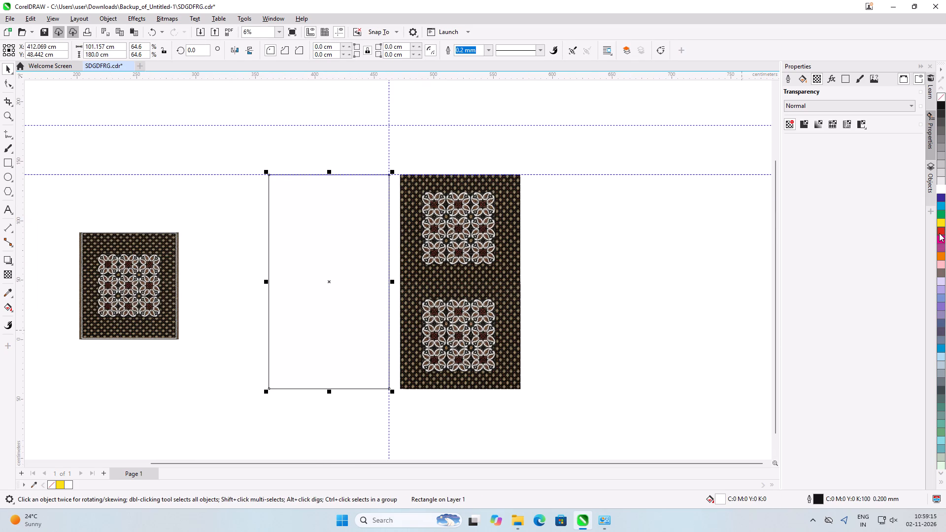
click(733, 269)
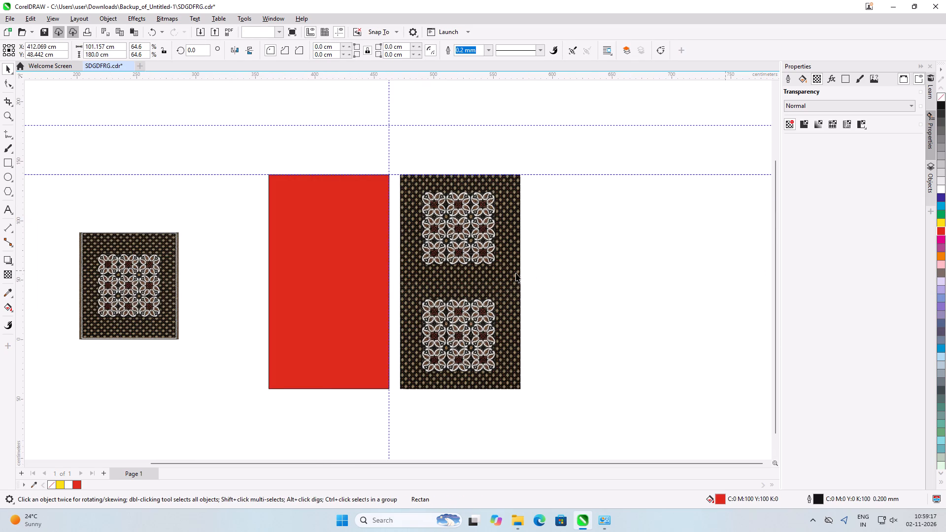
Centre the grouped artwork horizontally and vertically on the red frame rectangle.
click(485, 273)
shift+click(326, 283)
text(ce)
click(611, 286)
Scale the grouped artwork down about its centre to about 96.6 × 172.1 cm, leaving a red margin around it.
scroll(350, 196, up, 7)
scroll(460, 161, up, 1)
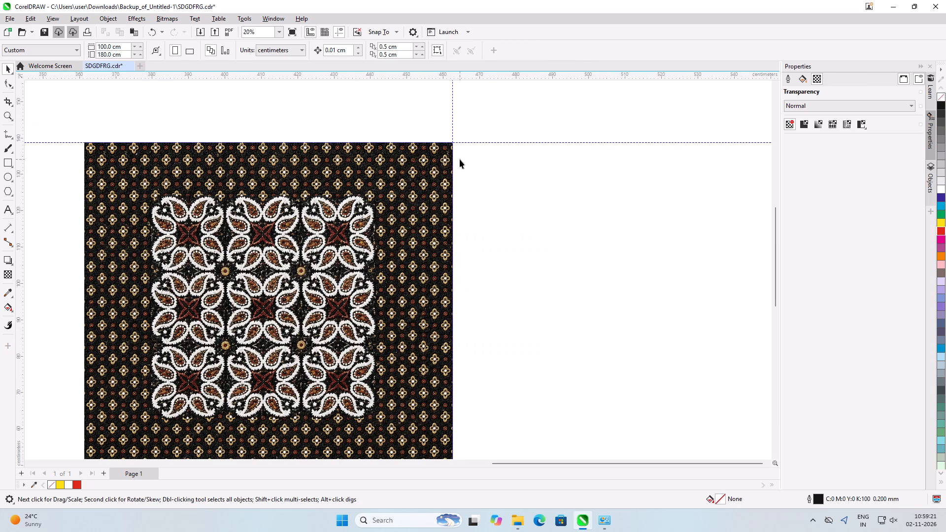
scroll(418, 161, down, 1)
scroll(393, 196, down, 6)
scroll(373, 321, up, 3)
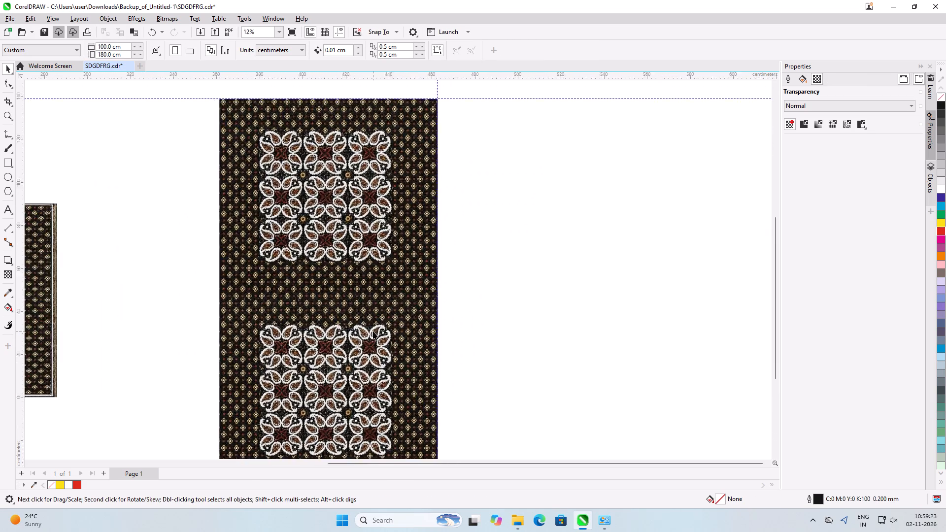
scroll(373, 331, up, 1)
scroll(367, 225, down, 8)
click(363, 303)
scroll(363, 303, up, 7)
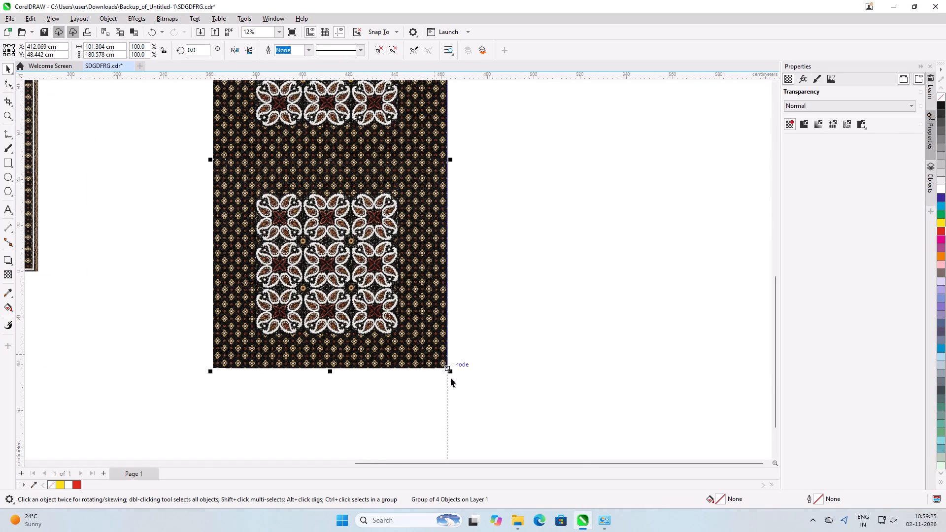
shift+drag(452, 372, 446, 366)
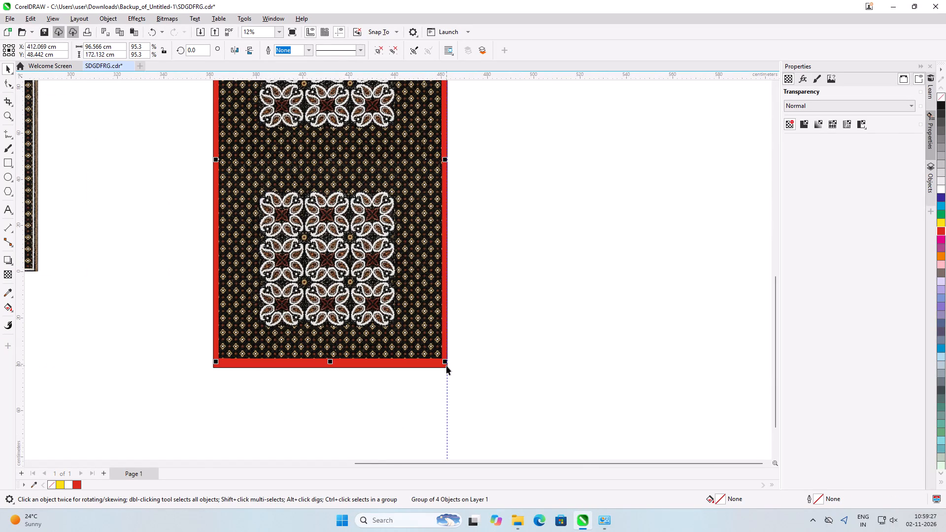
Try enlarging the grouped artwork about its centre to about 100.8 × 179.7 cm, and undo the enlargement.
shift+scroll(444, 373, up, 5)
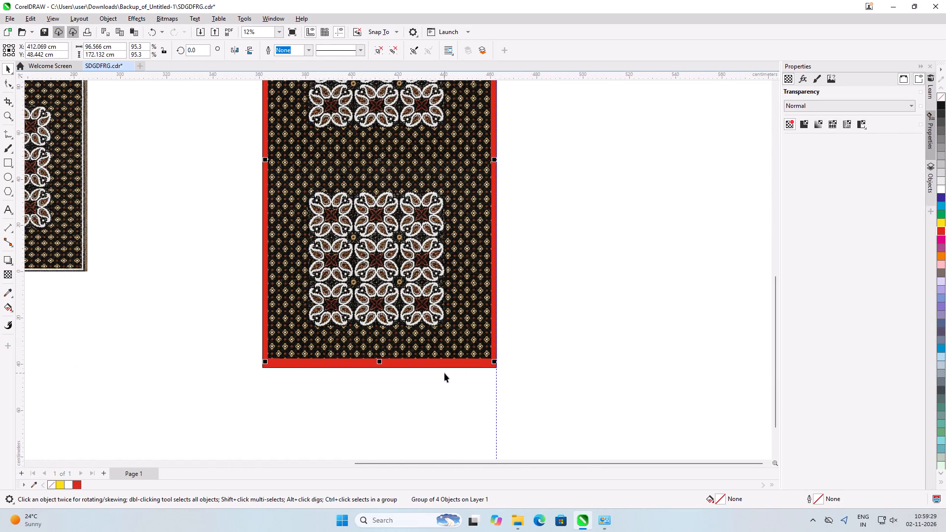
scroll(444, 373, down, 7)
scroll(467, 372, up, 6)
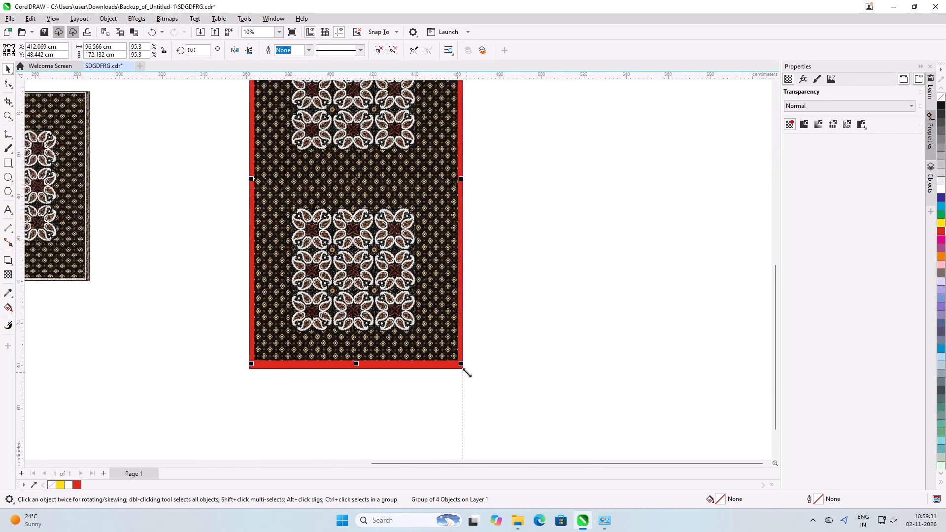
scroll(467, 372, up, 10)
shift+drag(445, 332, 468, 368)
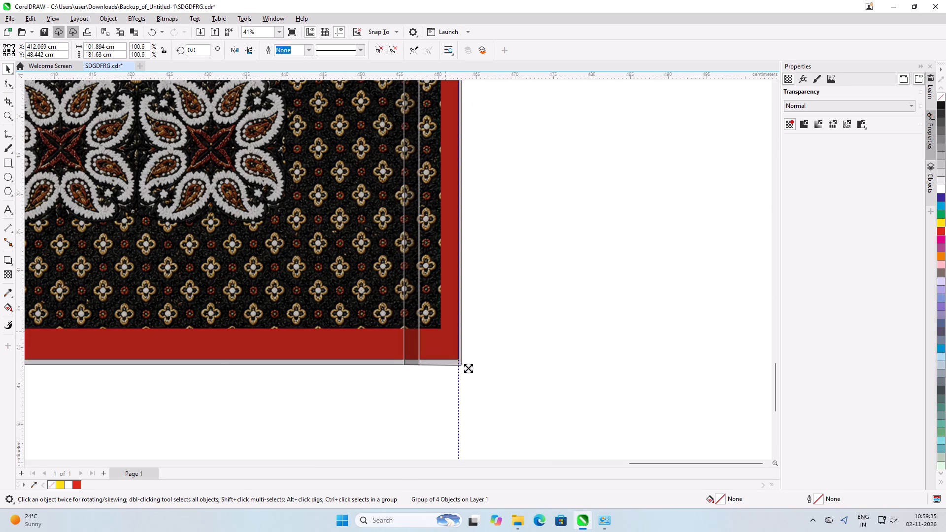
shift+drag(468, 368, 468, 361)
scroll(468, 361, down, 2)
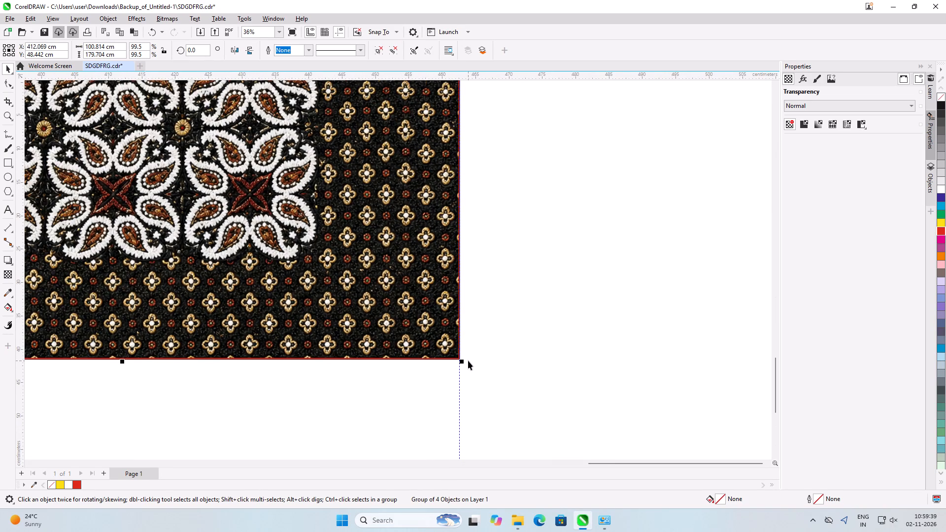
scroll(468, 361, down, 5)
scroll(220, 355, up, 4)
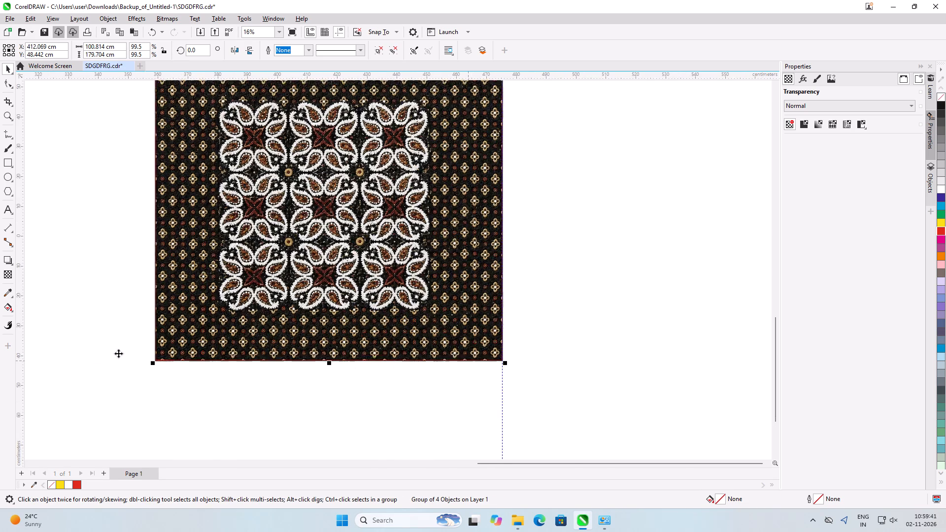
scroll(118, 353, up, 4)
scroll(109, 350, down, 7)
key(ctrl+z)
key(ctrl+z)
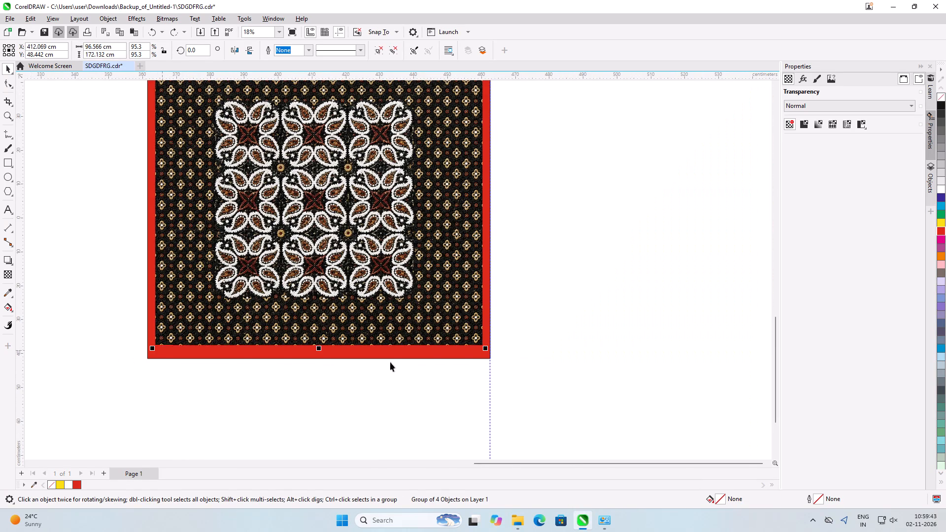
Move the grouped artwork horizontally off the red rectangle to about X 527.4 cm.
click(581, 354)
scroll(485, 370, up, 16)
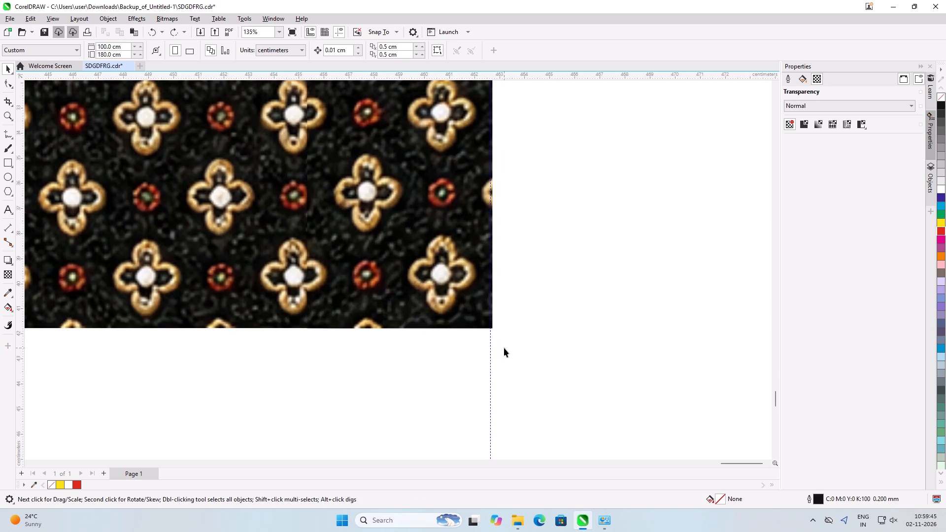
scroll(504, 348, down, 20)
scroll(504, 348, down, 11)
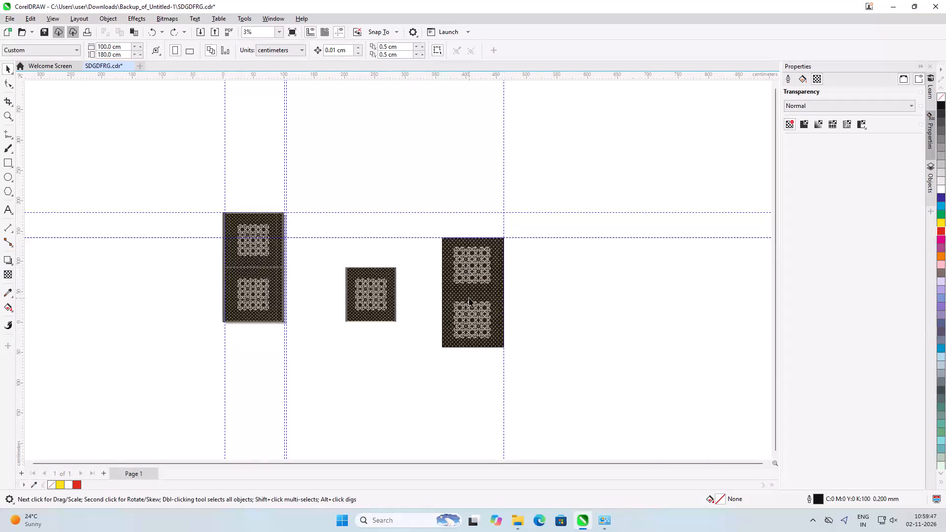
scroll(469, 299, up, 6)
click(466, 300)
drag(465, 286, 572, 285)
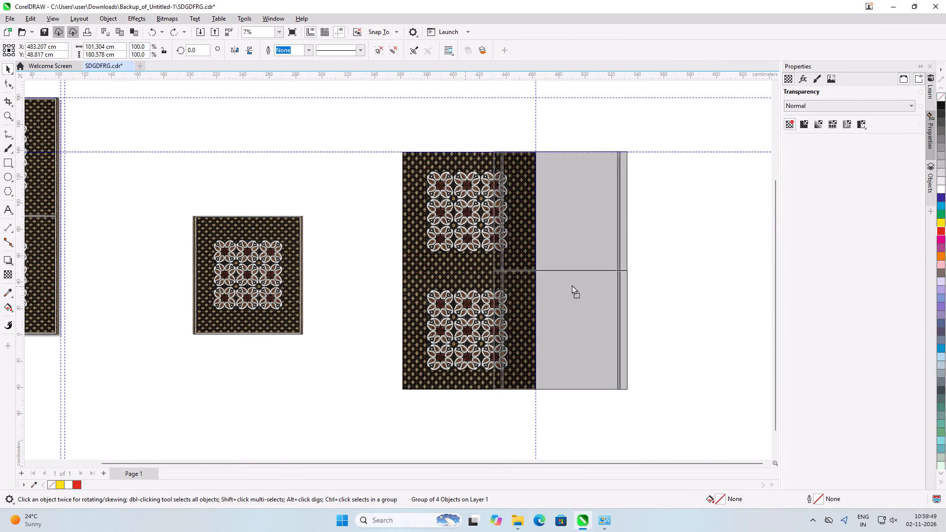
drag(572, 285, 617, 285)
Delete the earlier two-medallion artwork on the page, the single-medallion piece and the red frame rectangle.
scroll(413, 287, down, 11)
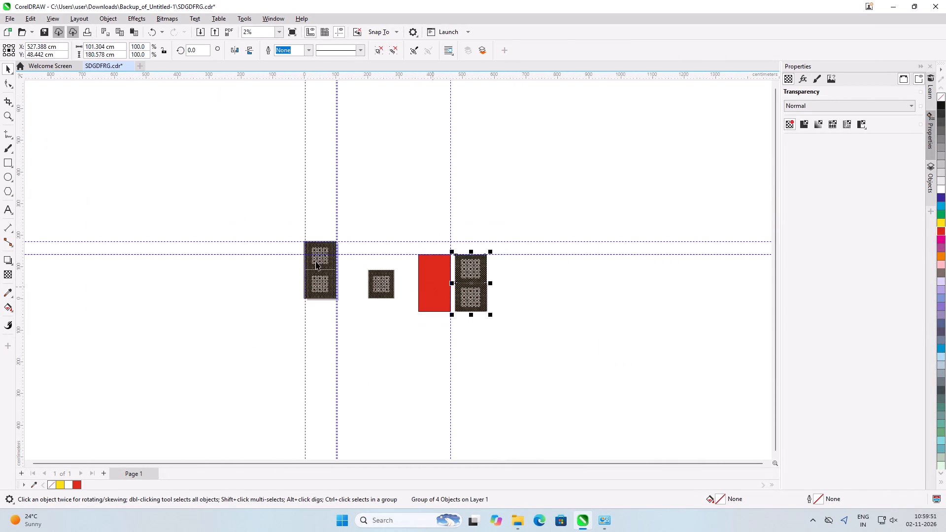
click(256, 225)
drag(248, 205, 455, 370)
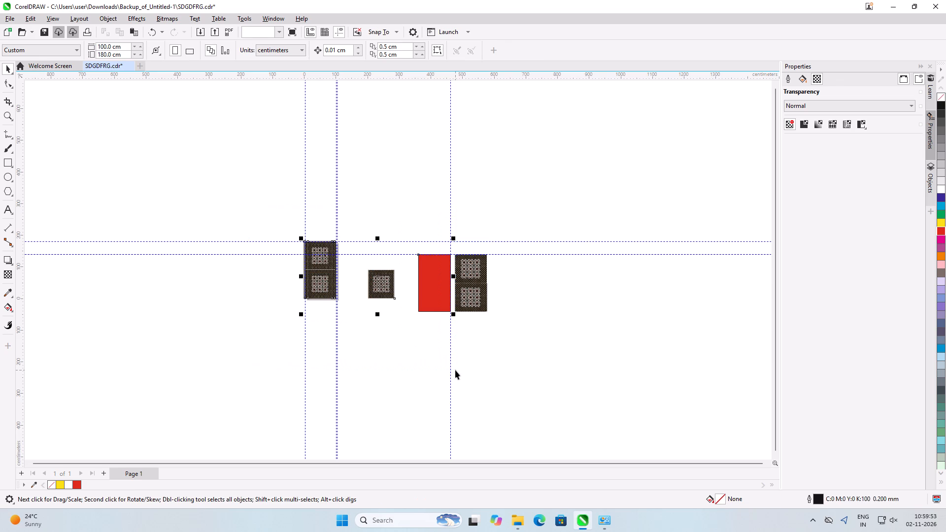
key(Delete)
Delete the vertical guideline beside the remaining artwork and both horizontal guidelines.
scroll(469, 276, up, 14)
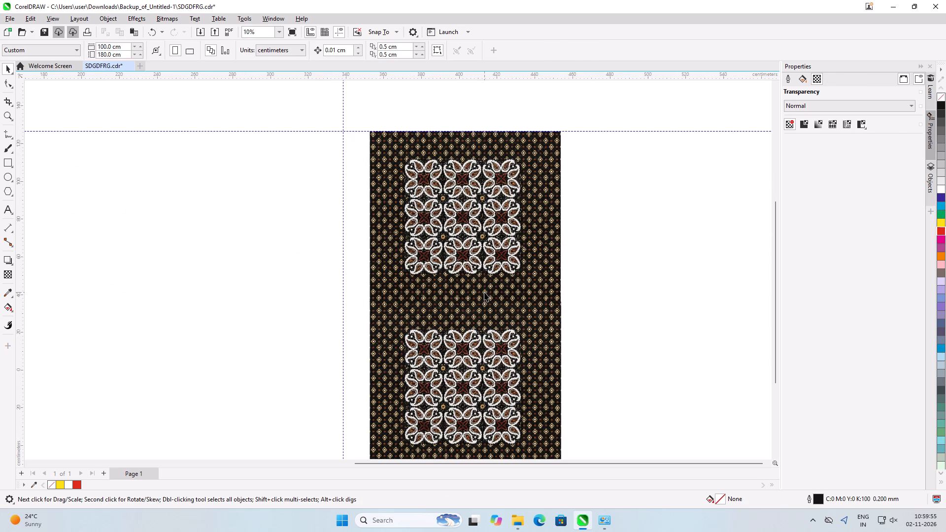
click(343, 316)
key(Delete)
click(349, 131)
key(Delete)
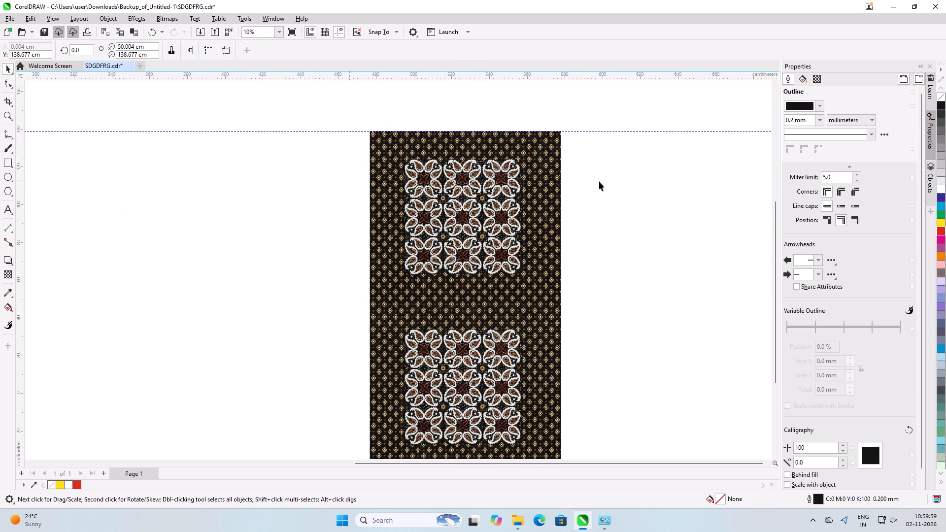
scroll(613, 184, down, 9)
click(451, 164)
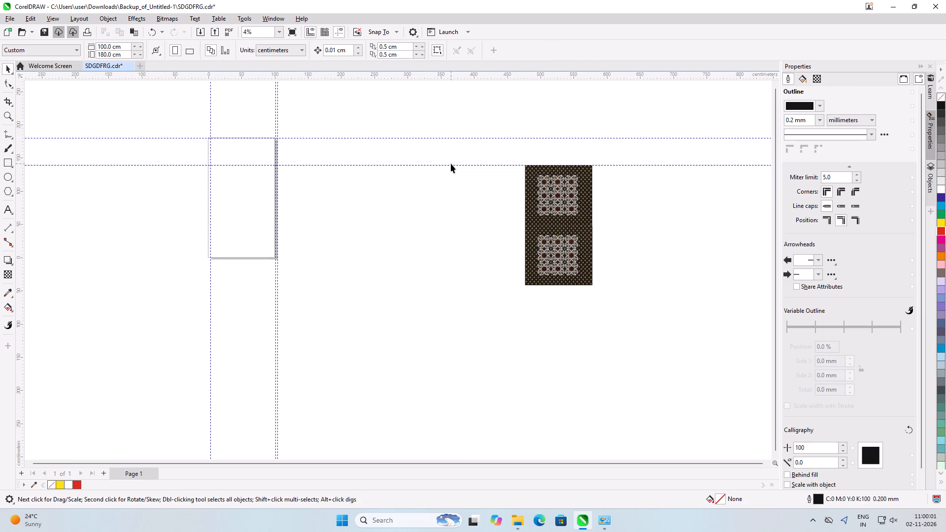
click(452, 166)
click(457, 165)
key(Delete)
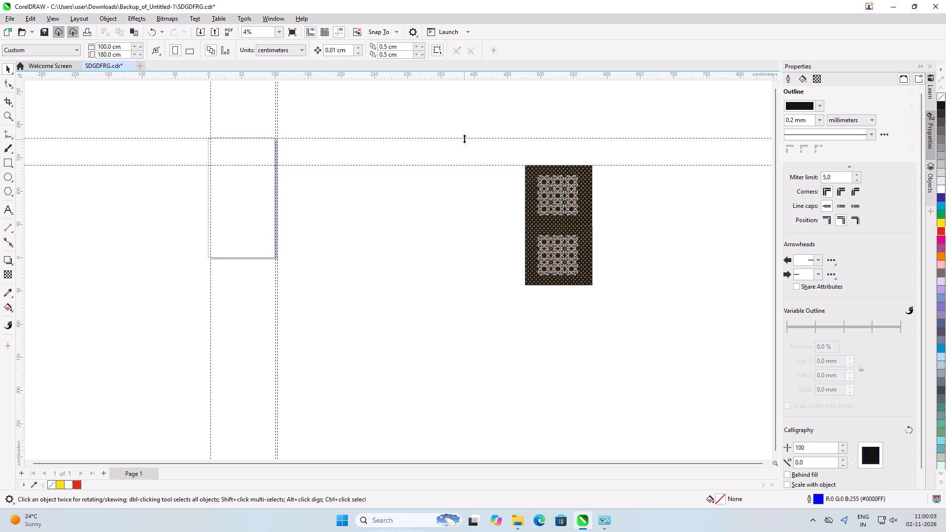
click(464, 138)
key(Delete)
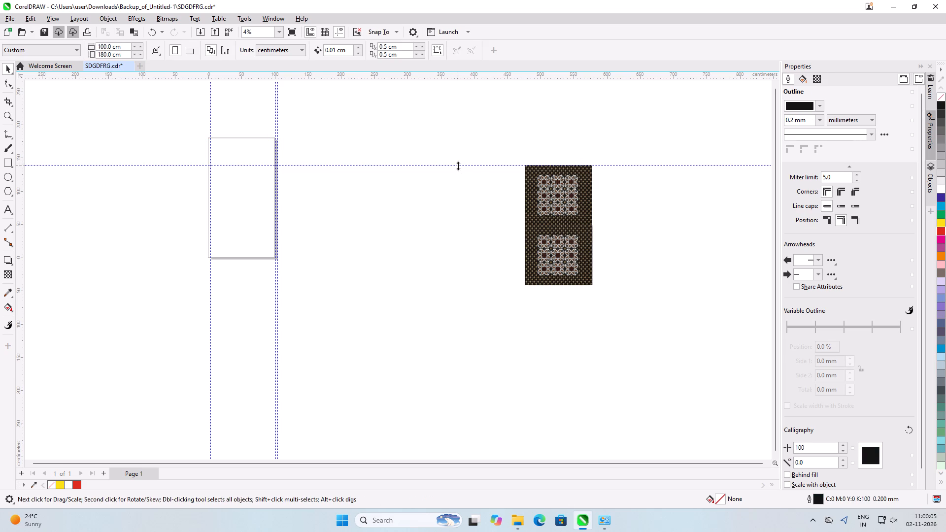
click(458, 166)
key(Delete)
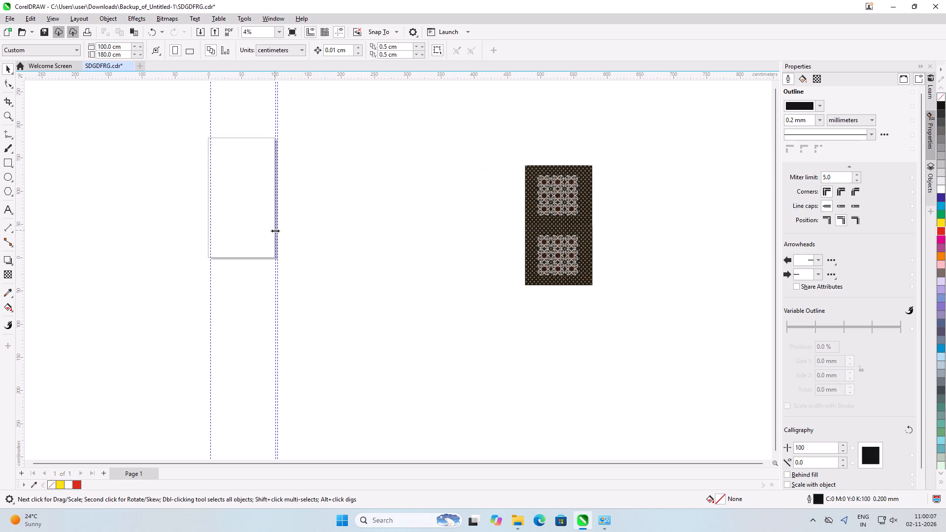
Delete the three remaining vertical guidelines around the page.
click(275, 231)
key(Delete)
click(278, 234)
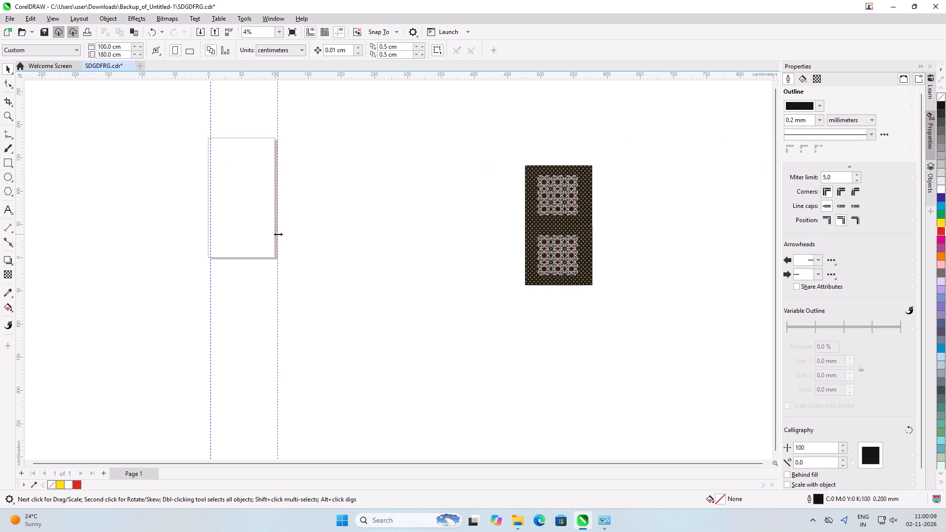
key(Delete)
click(210, 238)
key(Delete)
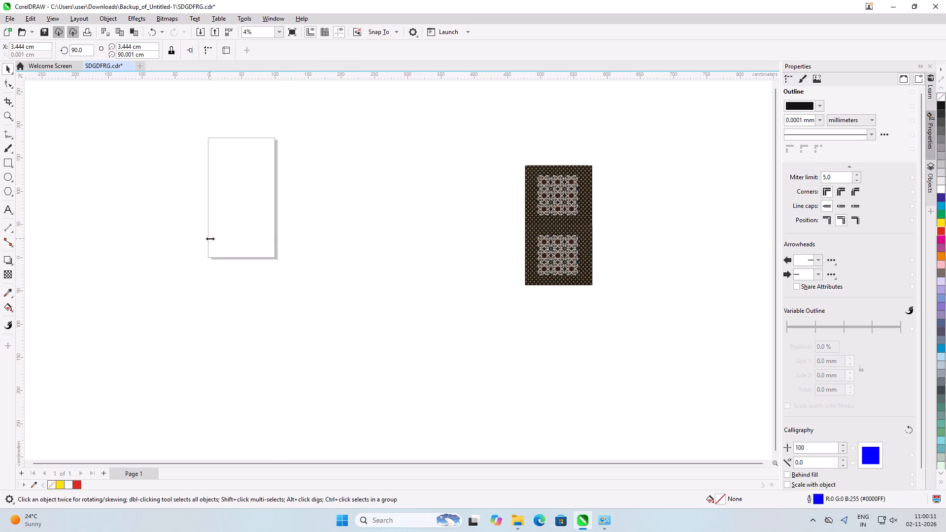
Centre the remaining grouped artwork on the page.
key(ctrl+a)
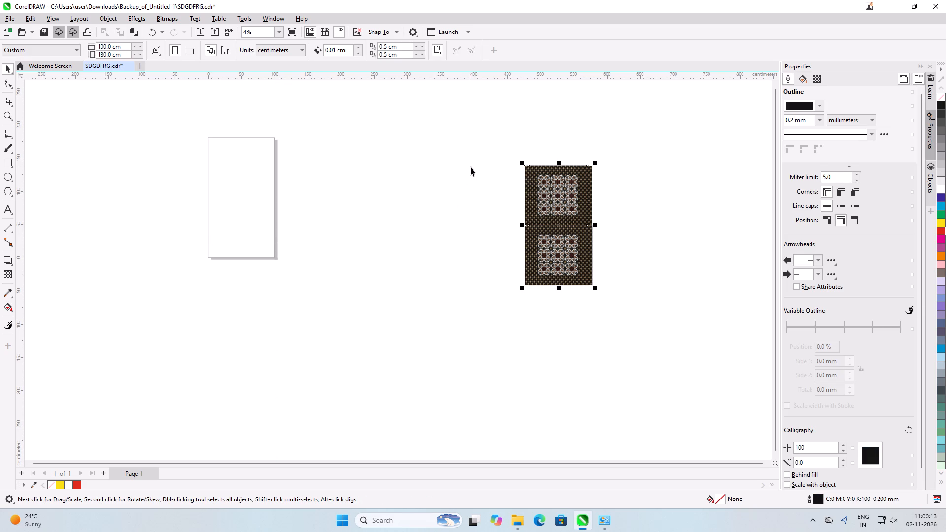
key(p)
click(474, 203)
Resize the grouped artwork to 100 cm wide and 180 cm high.
scroll(504, 299, down, 6)
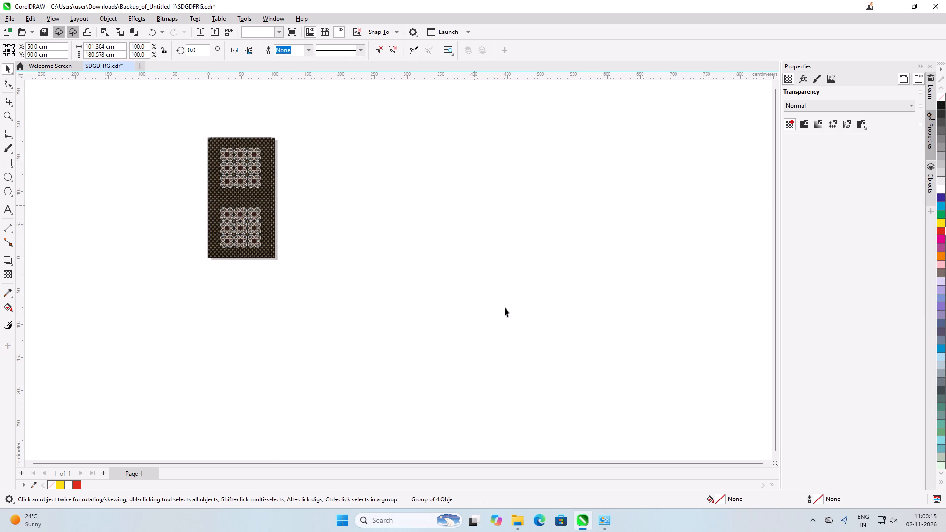
scroll(256, 198, up, 5)
scroll(527, 339, up, 4)
click(463, 298)
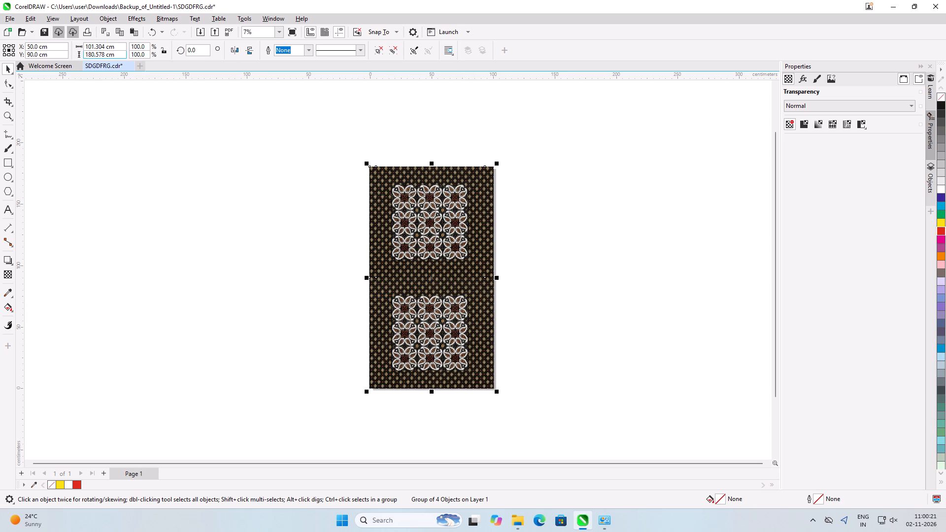
drag(103, 48, 81, 45)
text(100)
key(Return)
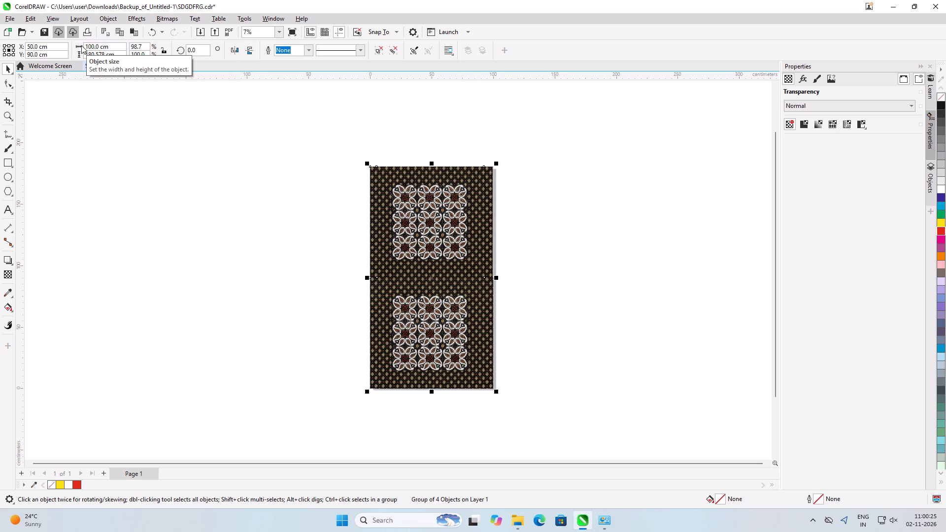
key(Tab)
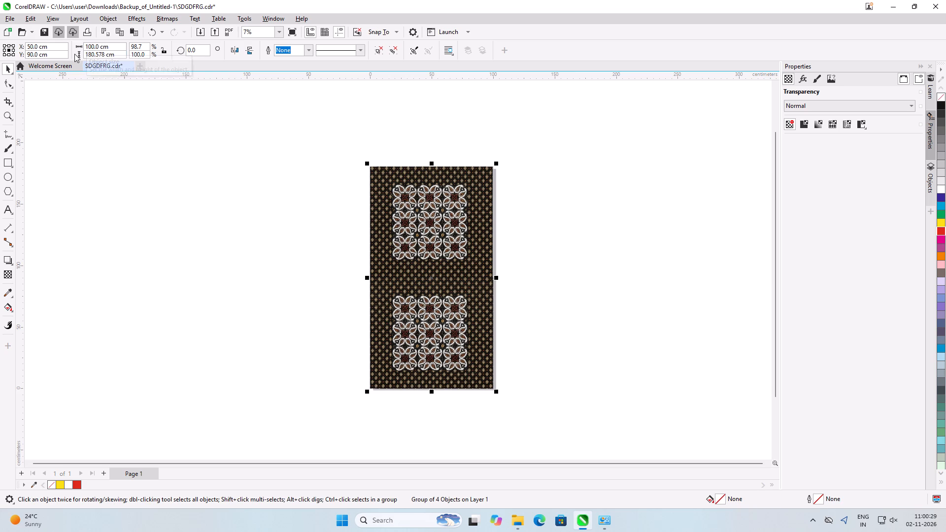
click(93, 49)
drag(93, 52, 142, 55)
key(BackSpace)
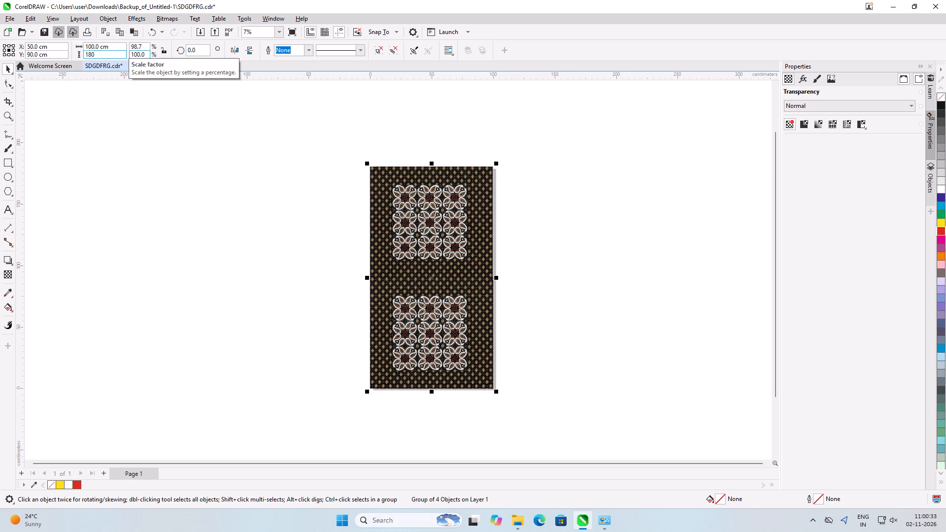
key(Return)
click(172, 206)
Centre the resized artwork group on the page again.
click(402, 243)
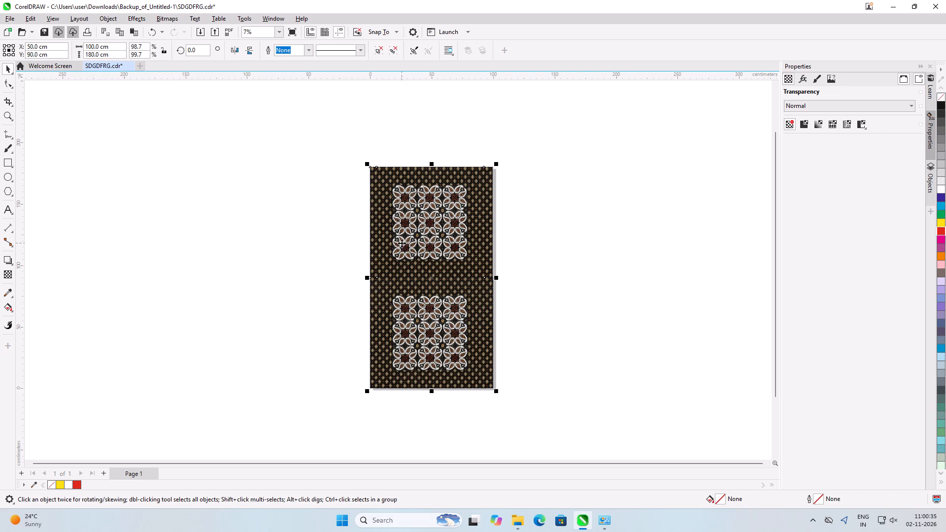
key(p)
click(566, 242)
Examine the artwork's side edges against the page and the horizontal seam between the upper and lower medallion halves.
scroll(495, 214, up, 2)
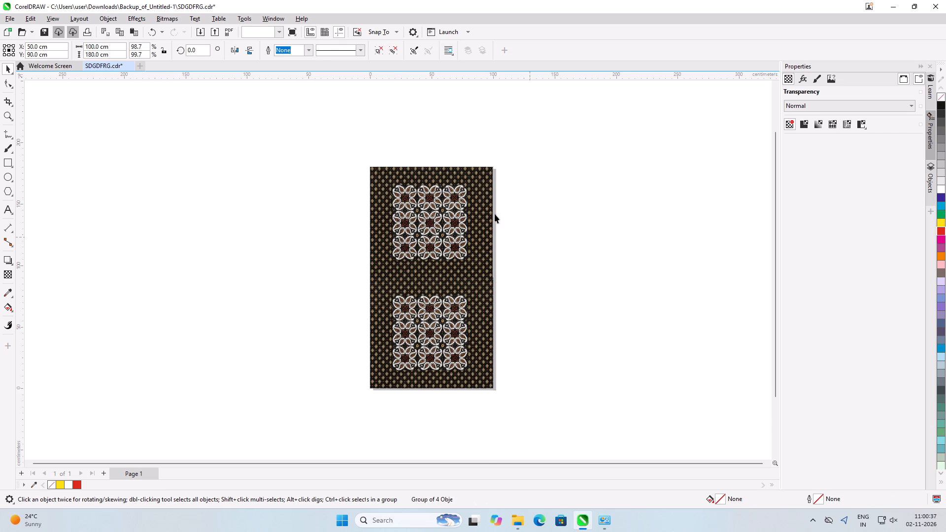
scroll(495, 214, up, 6)
scroll(500, 321, up, 6)
scroll(456, 231, down, 5)
scroll(456, 384, up, 5)
scroll(467, 302, up, 15)
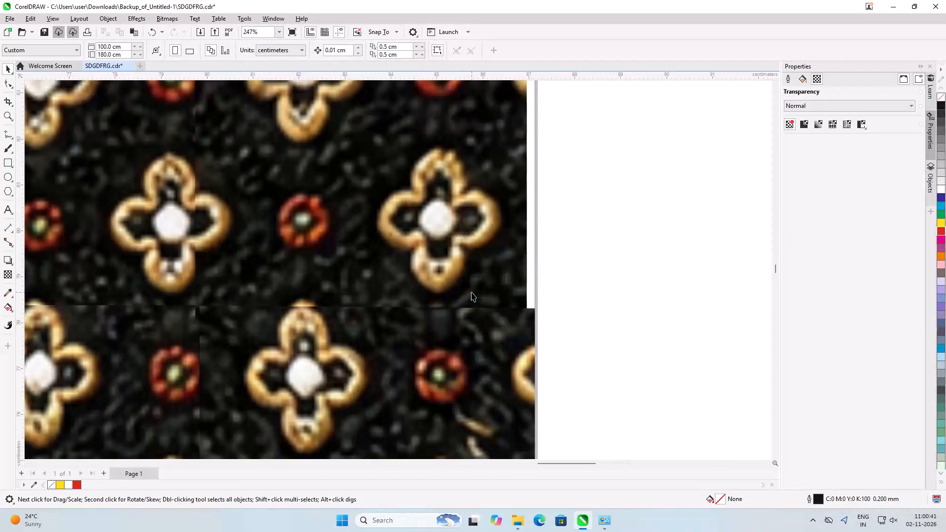
scroll(531, 268, down, 5)
click(620, 298)
click(513, 233)
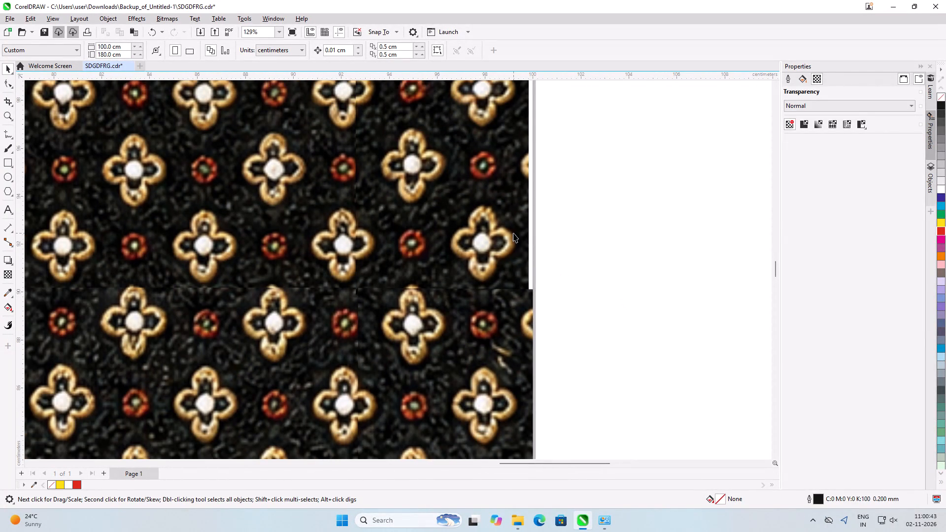
scroll(497, 263, down, 15)
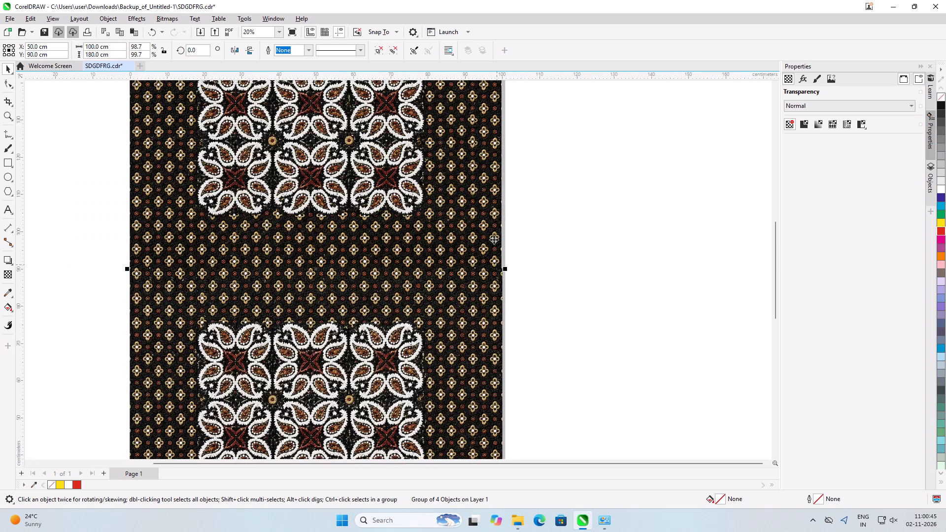
scroll(494, 239, down, 10)
scroll(496, 182, up, 7)
scroll(420, 179, up, 7)
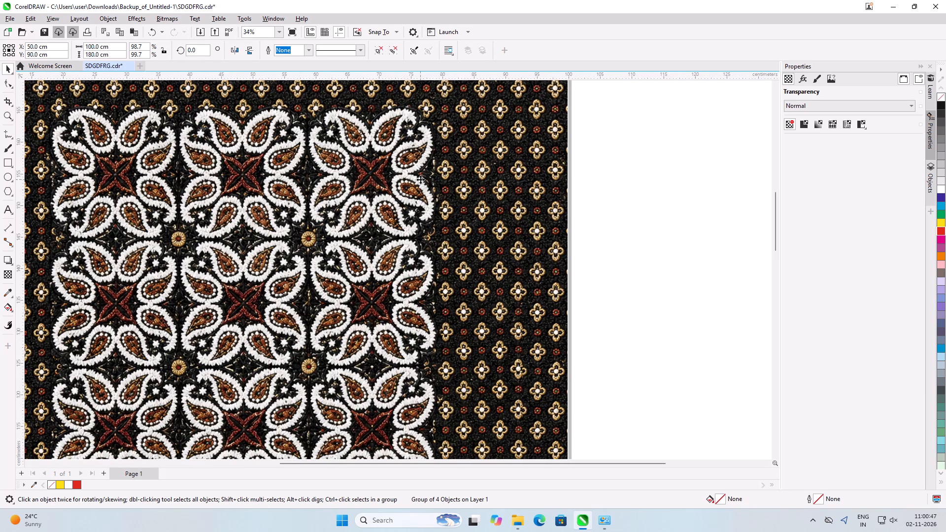
scroll(444, 182, down, 10)
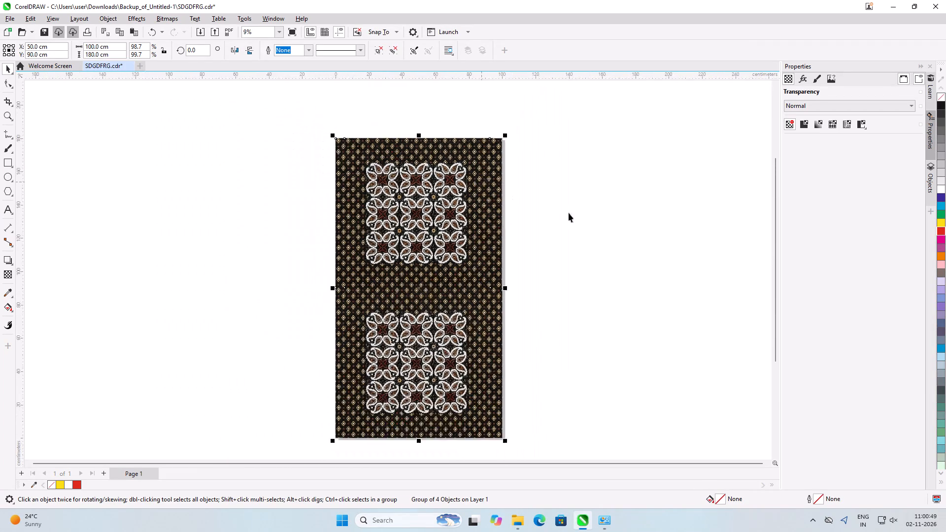
click(582, 218)
scroll(269, 310, up, 6)
scroll(370, 260, up, 7)
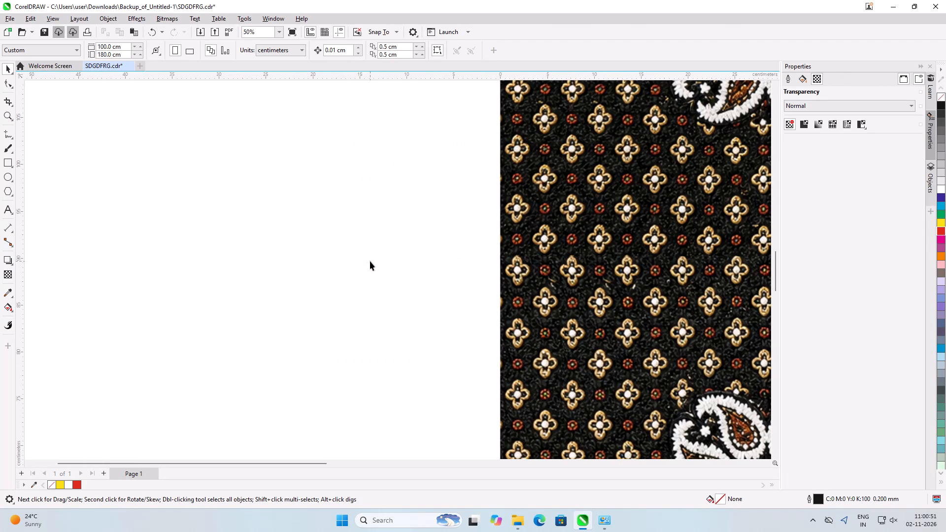
scroll(370, 261, down, 15)
scroll(486, 261, up, 7)
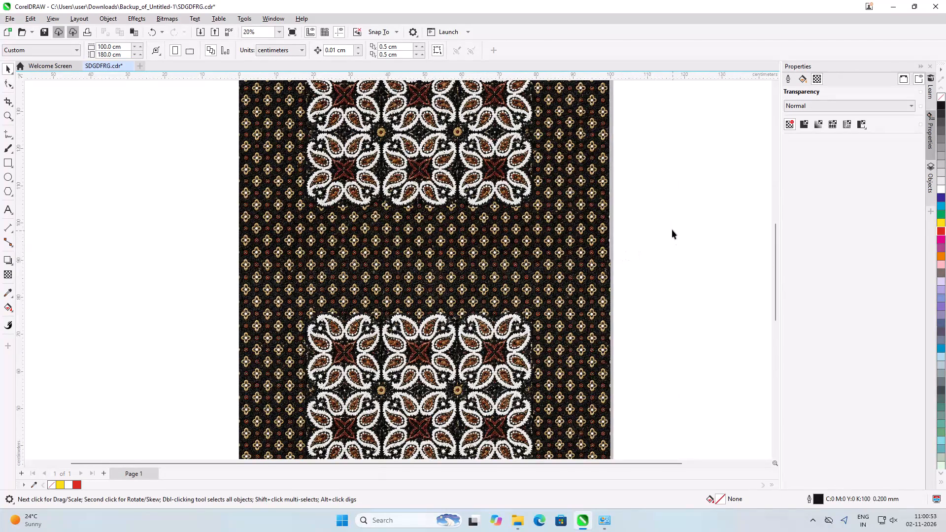
scroll(672, 230, up, 5)
Ungroup the whole artwork into its separate bitmap pieces.
click(528, 245)
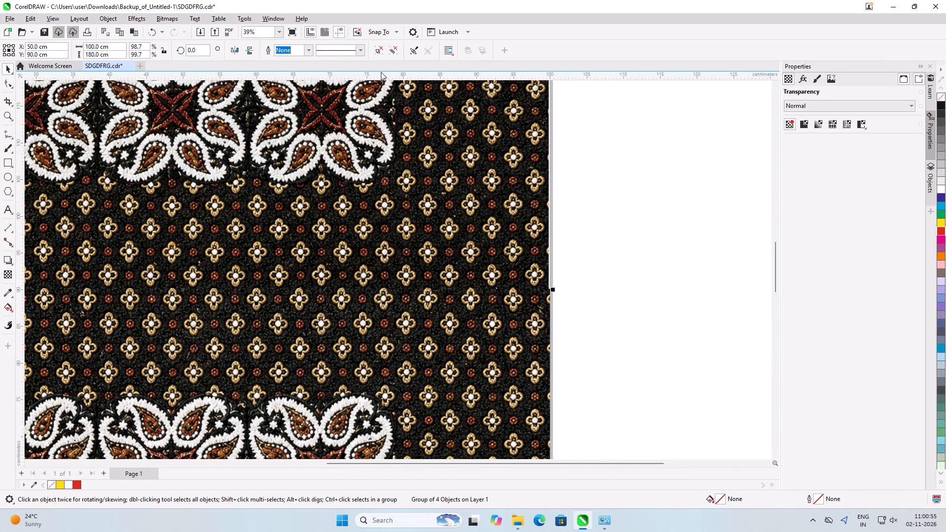
click(392, 50)
click(599, 205)
Align the upper bitmap strip at the artwork's right edge to the left side of the lower strip.
click(543, 229)
click(534, 242)
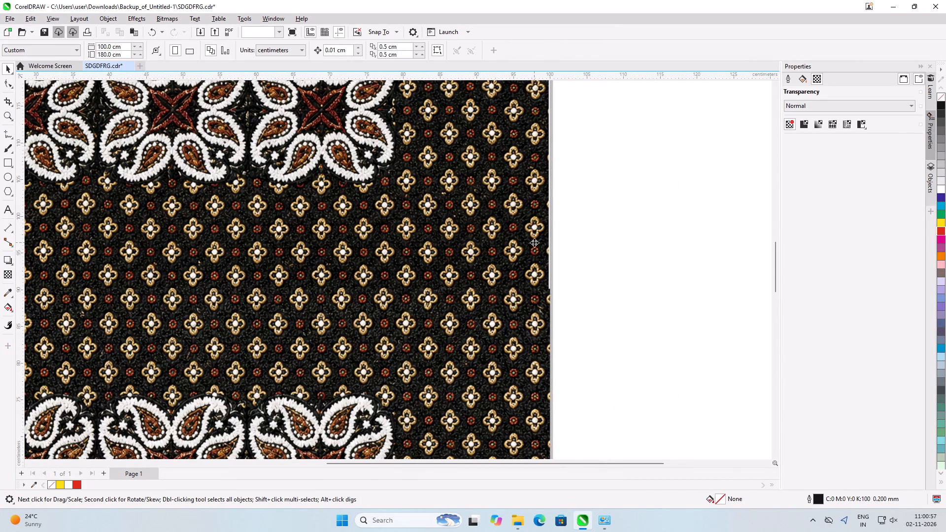
scroll(529, 267, up, 11)
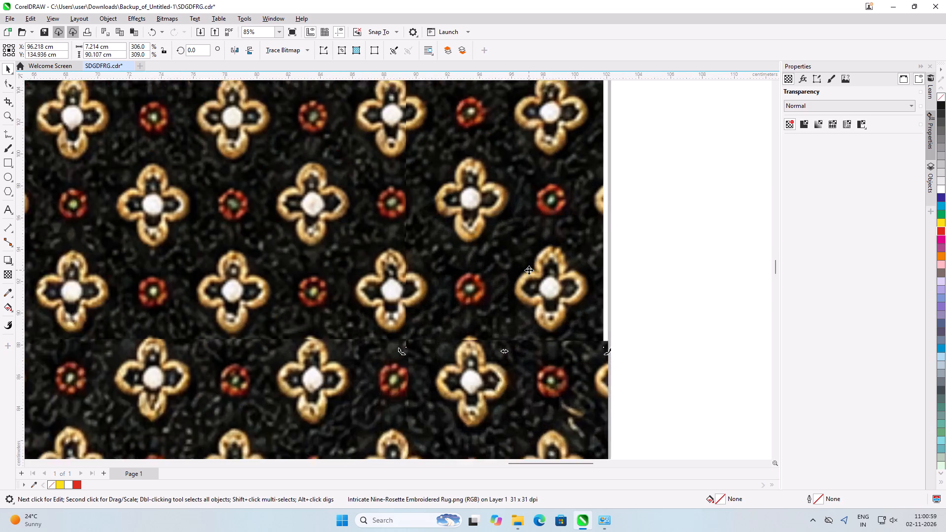
scroll(527, 262, down, 7)
scroll(527, 329, up, 7)
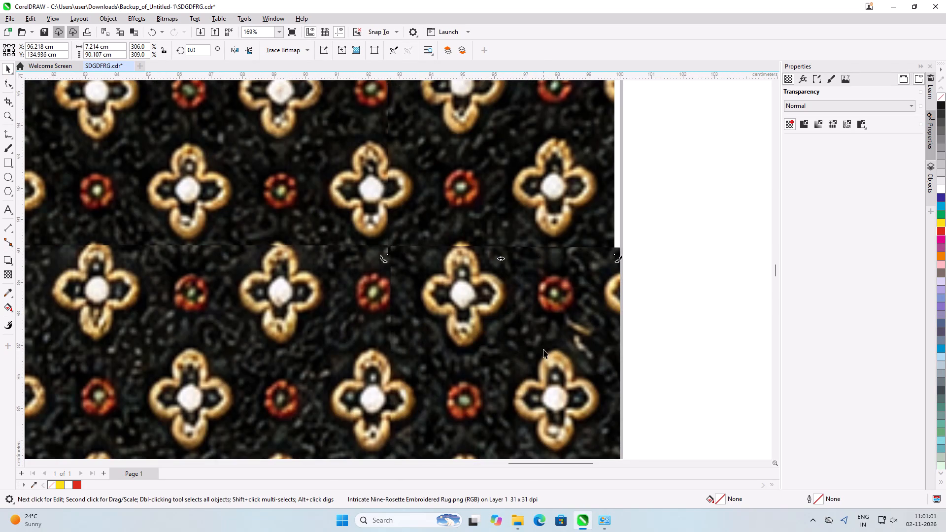
shift+click(543, 349)
key(l)
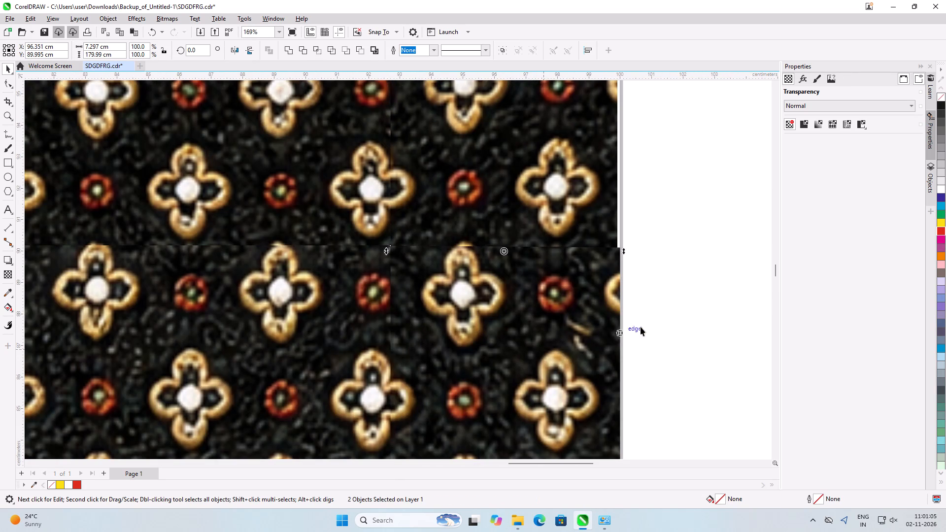
click(659, 319)
Nudge the upper bitmap strip at the artwork's right edge down to Y about 134.876 cm.
scroll(488, 299, down, 6)
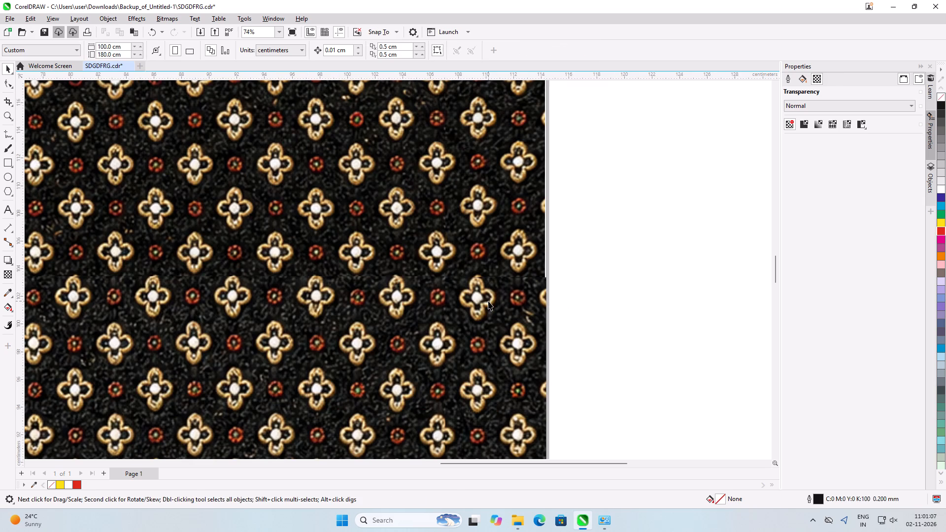
scroll(430, 147, up, 6)
click(499, 161)
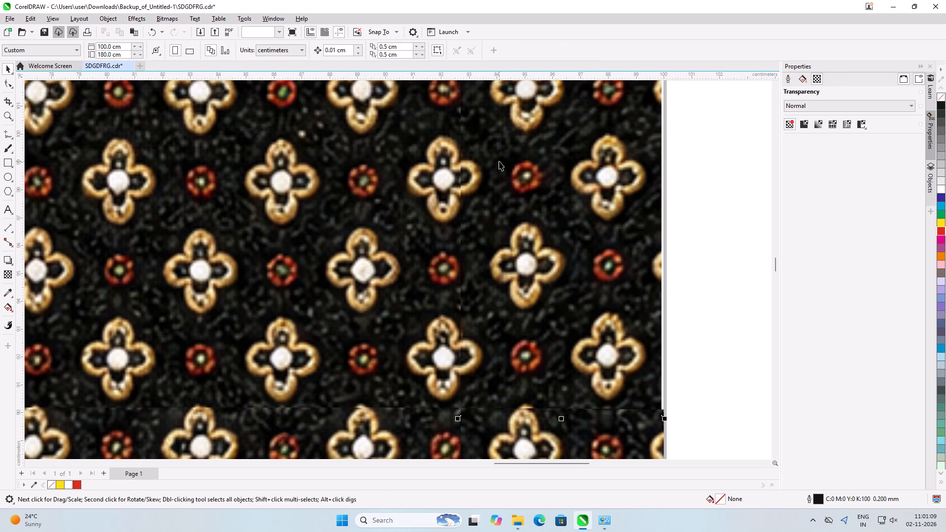
key(Down)
key(Down)
key(Down)
key(Down)
key(Down)
key(Down)
key(Down)
key(Down)
key(Down)
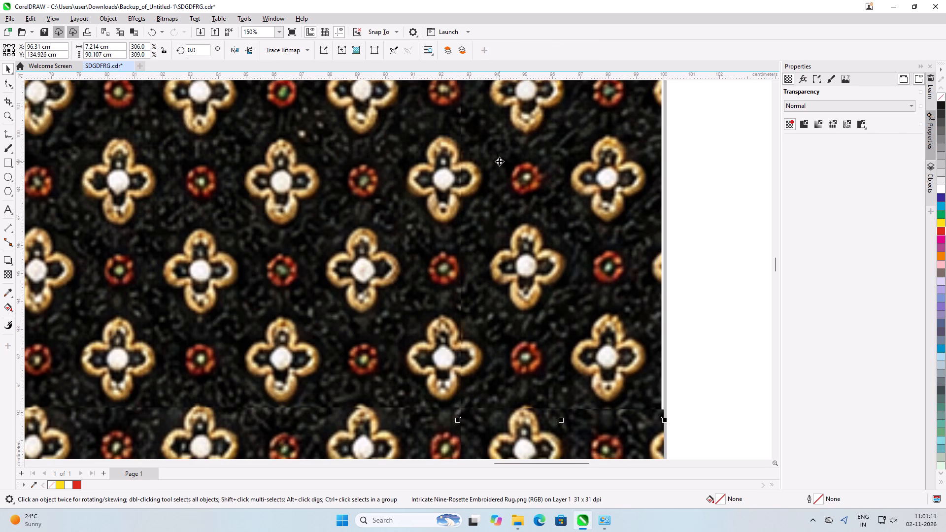
key(Up)
key(Up)
key(Up)
key(Down)
Nudge the same strip up to Y about 135.006 cm to line its flowers up with the adjacent piece.
scroll(499, 168, down, 12)
scroll(481, 177, up, 6)
scroll(517, 199, up, 6)
key(Up)
key(Up)
key(Up)
key(Up)
key(Up)
key(Up)
key(Up)
key(Up)
key(Up)
key(Up)
key(Up)
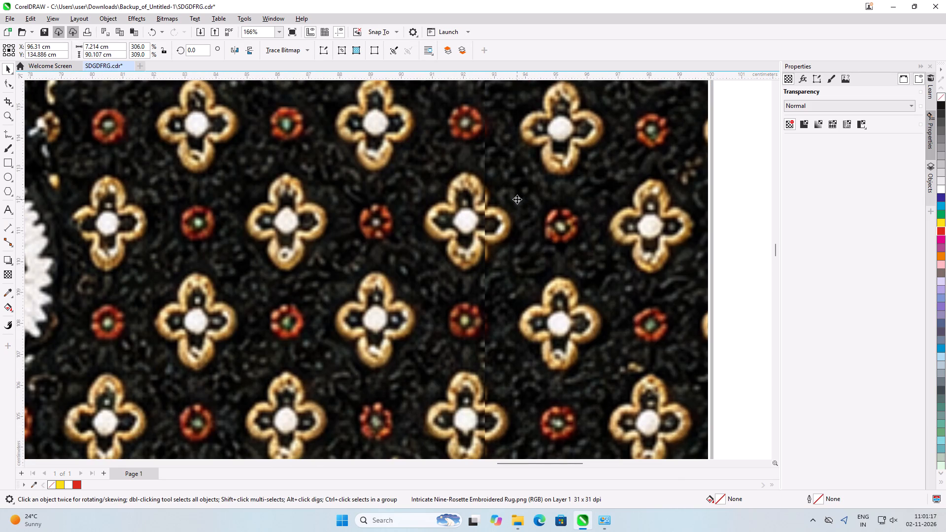
key(Up)
key(Up)
key(Up)
Nudge the strip left to X 96.15 cm so the split flowers join along the vertical seam.
key(Left)
key(Left)
key(Left)
key(Left)
key(Left)
key(Left)
key(Left)
key(Left)
key(Left)
key(Left)
key(Left)
key(Left)
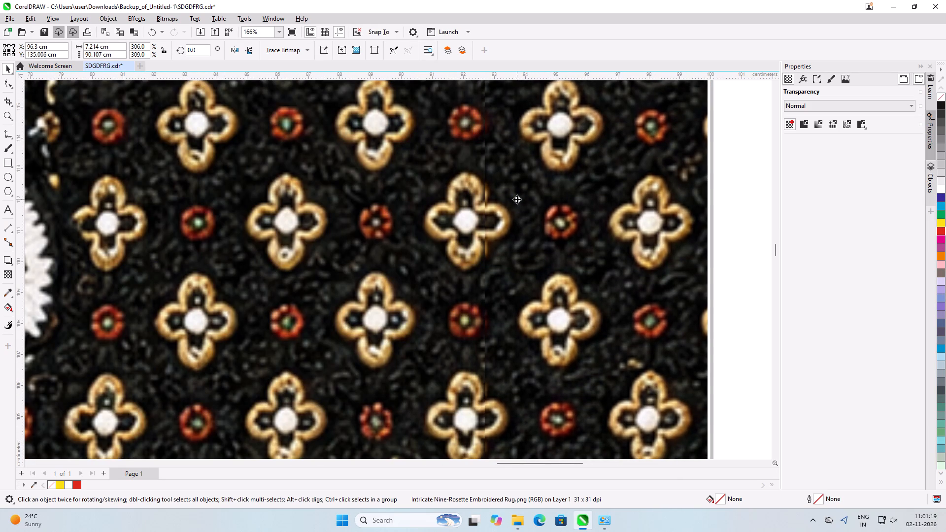
key(Left)
key(Left)
key(Left)
key(Left)
key(Left)
key(Left)
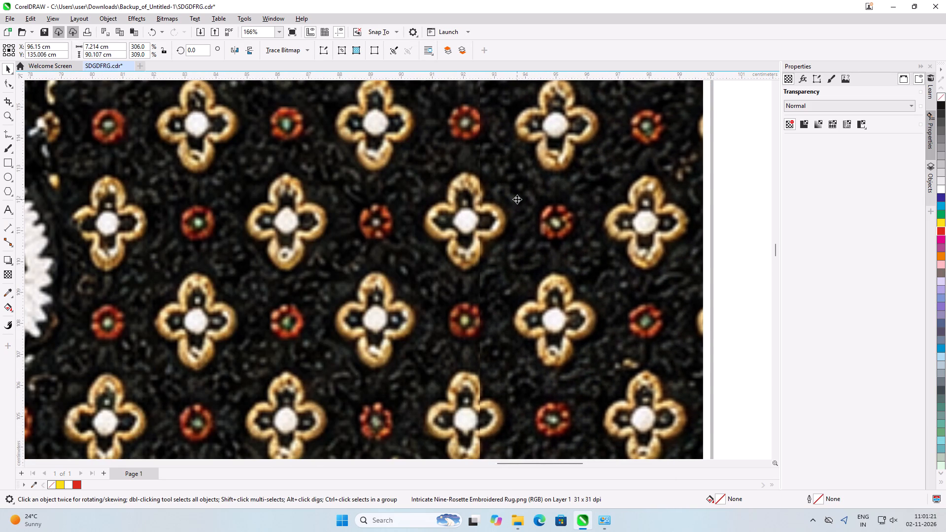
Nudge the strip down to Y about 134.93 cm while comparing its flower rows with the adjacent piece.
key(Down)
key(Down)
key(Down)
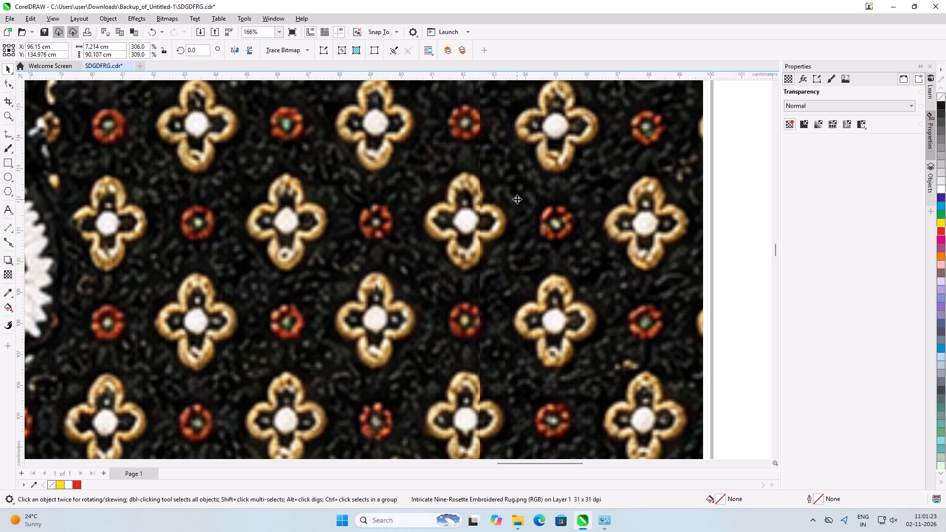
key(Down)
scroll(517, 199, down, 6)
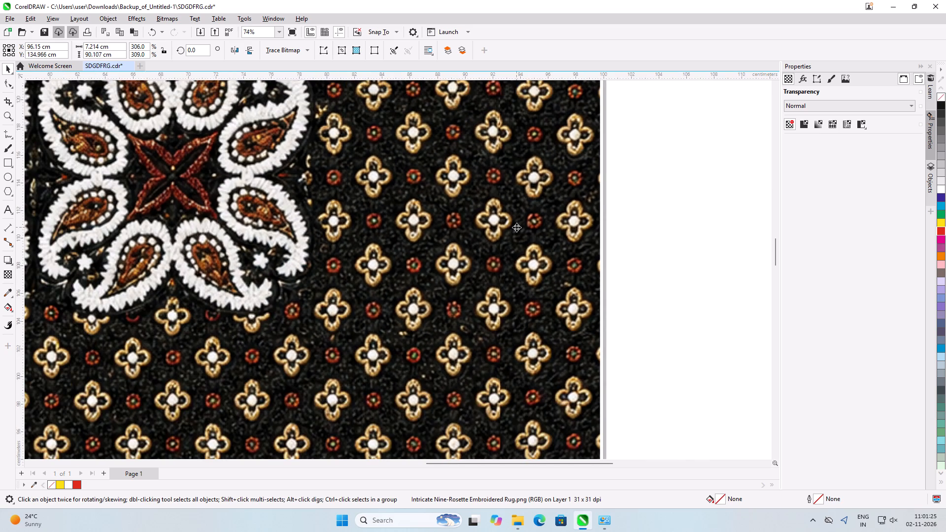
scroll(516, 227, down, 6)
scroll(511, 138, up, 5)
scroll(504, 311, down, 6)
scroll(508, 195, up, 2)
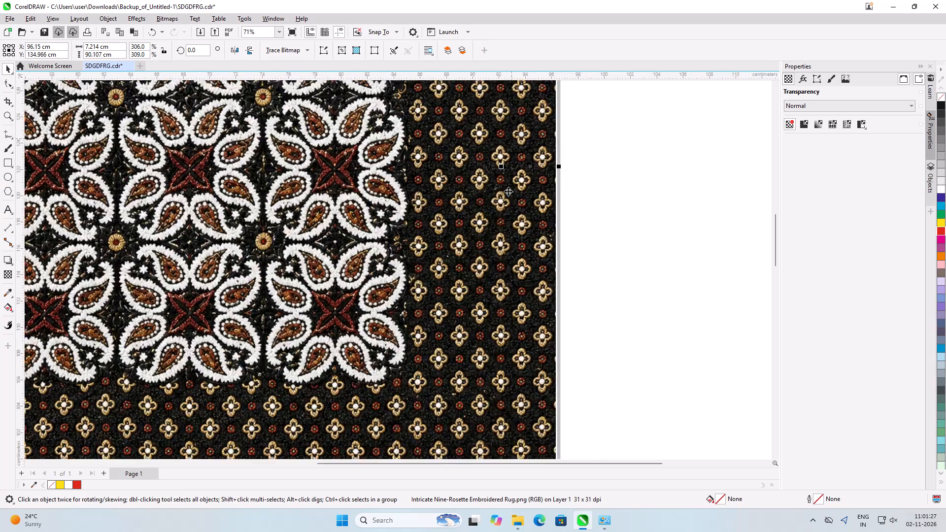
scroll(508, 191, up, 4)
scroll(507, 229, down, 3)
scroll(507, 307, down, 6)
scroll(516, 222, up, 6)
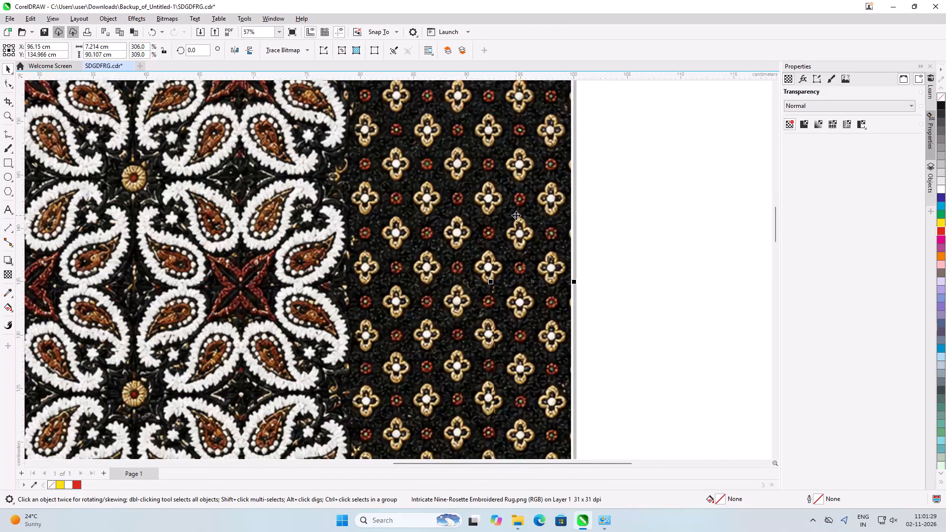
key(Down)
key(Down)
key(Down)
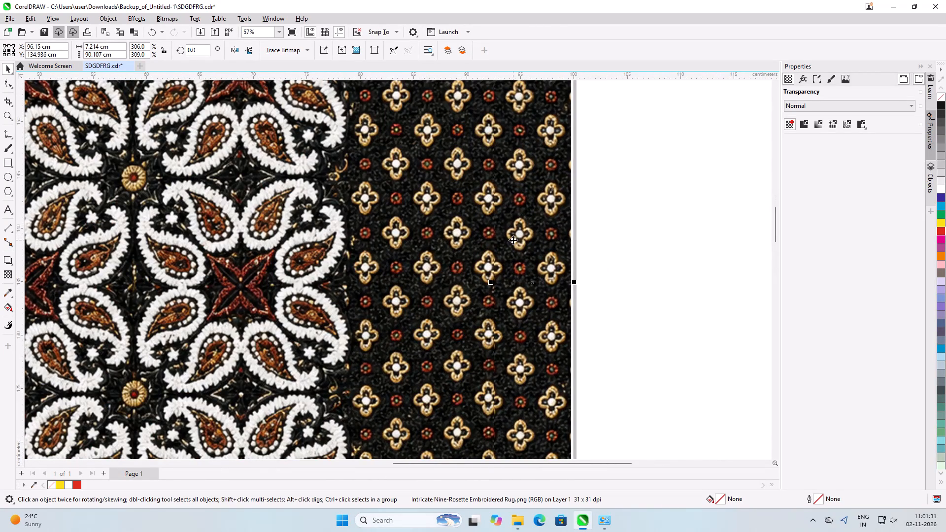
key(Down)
Nudge the strip back up to Y about 135.096 cm, keeping X at 96.15 cm.
key(Up)
key(Up)
key(Up)
key(Up)
key(Up)
key(Up)
key(Up)
key(Up)
key(Up)
key(Up)
key(Up)
key(Up)
key(Up)
key(Up)
key(Up)
key(Up)
key(Up)
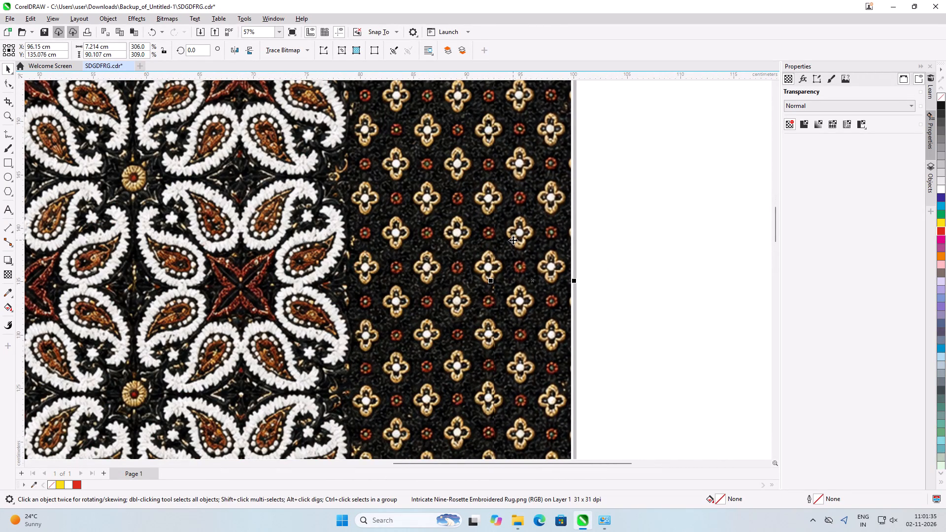
key(Up)
key(Right)
key(Left)
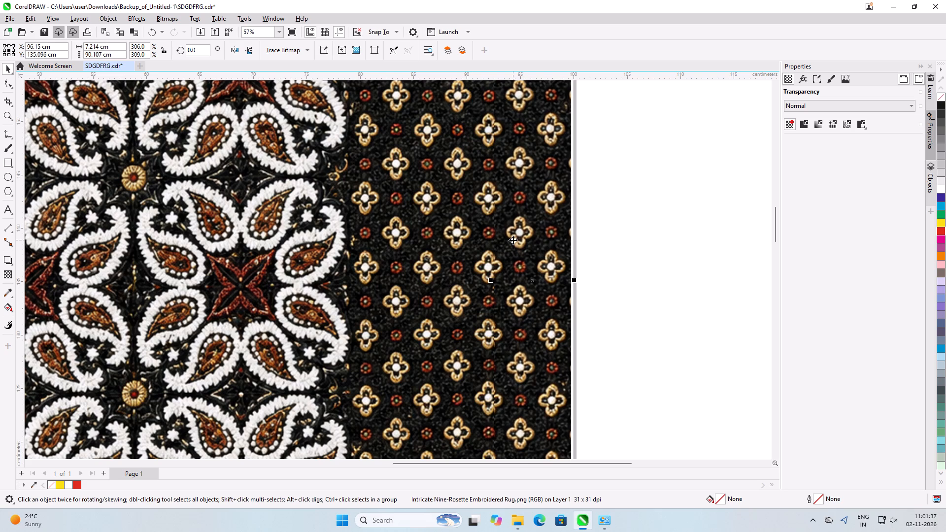
Examine the upper right strip's vertical seam and how its pattern lines up with the rest of the rug.
scroll(513, 240, down, 5)
click(643, 260)
scroll(566, 259, down, 3)
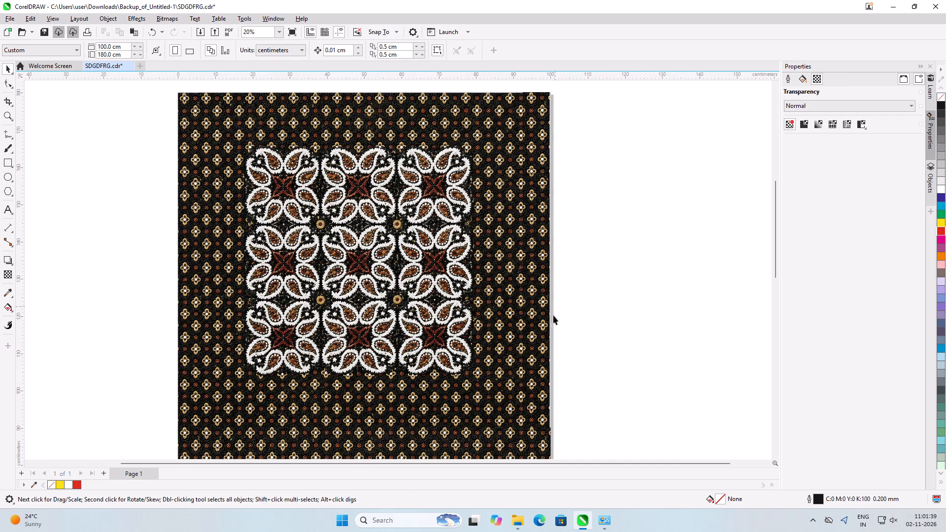
scroll(551, 322, up, 3)
scroll(489, 262, up, 5)
scroll(536, 251, up, 5)
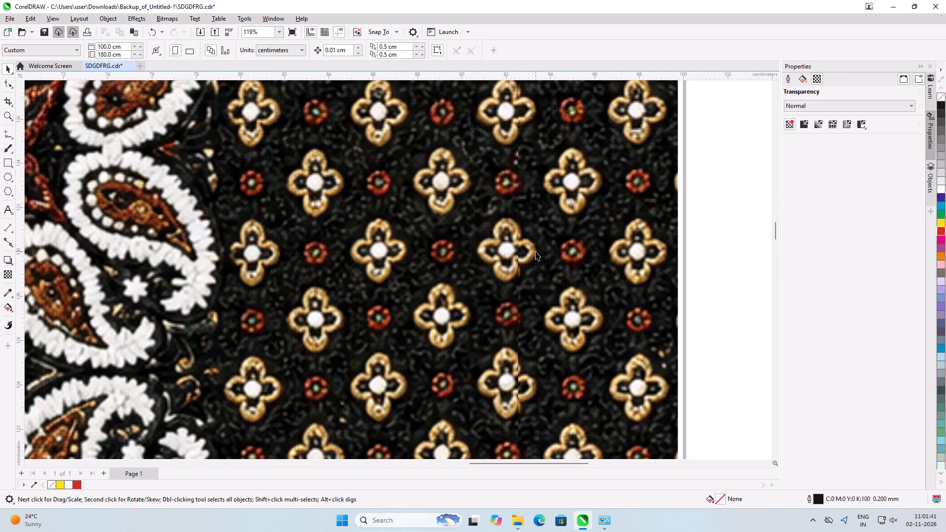
scroll(454, 257, down, 6)
click(569, 265)
Extend the upper strip's outer side toward the page's right edge with the Shape tool, making the strip about 7.435 cm wide.
click(531, 269)
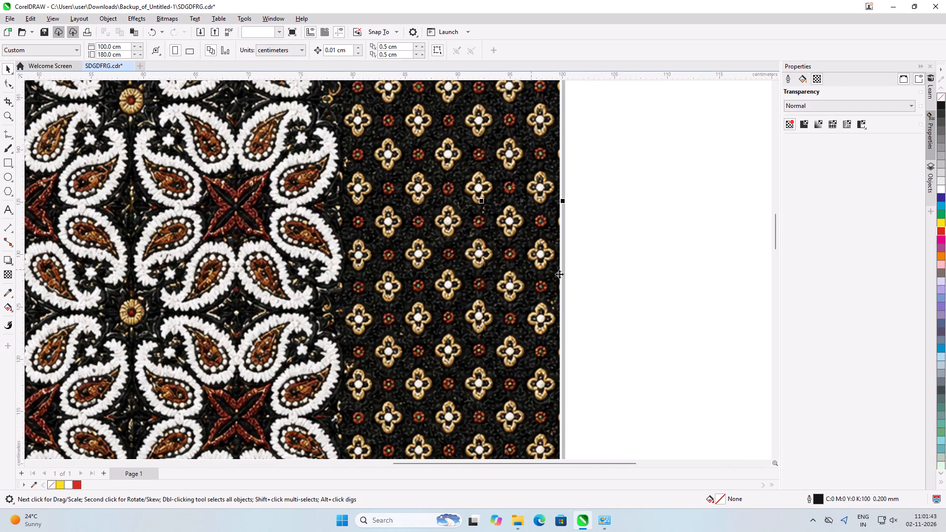
scroll(455, 252, down, 7)
scroll(509, 438, up, 1)
scroll(491, 243, down, 4)
scroll(492, 290, up, 7)
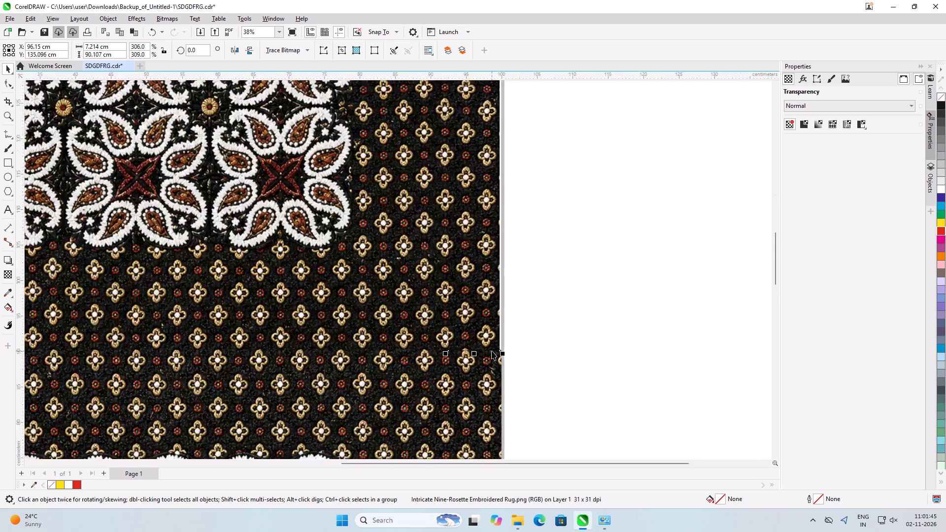
scroll(504, 337, up, 7)
click(8, 81)
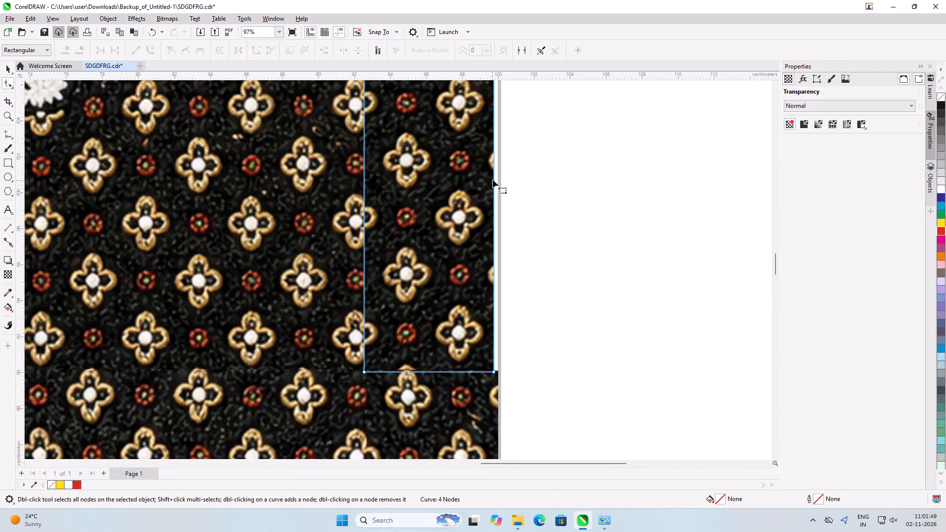
click(494, 305)
scroll(488, 384, up, 6)
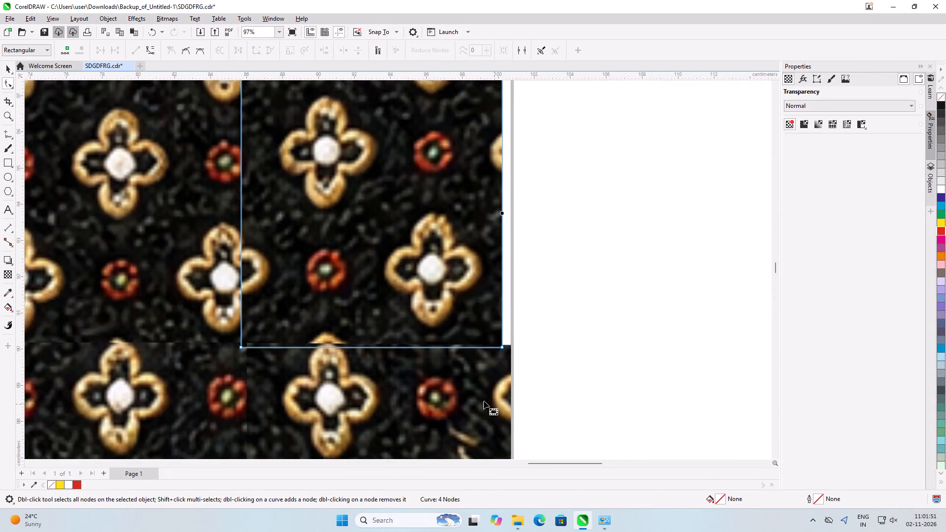
drag(506, 185, 508, 186)
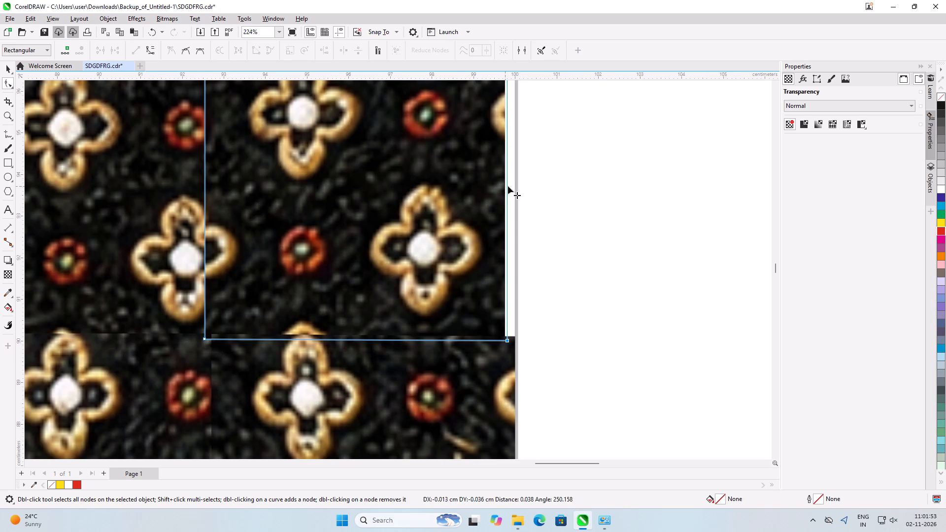
drag(508, 186, 515, 183)
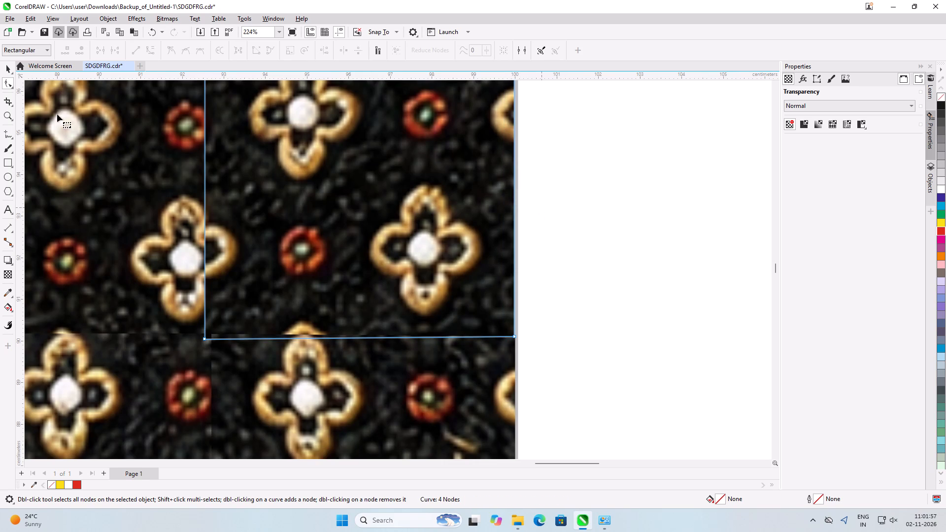
click(12, 69)
click(639, 257)
Move the strip's outer side another 0.022 cm with the Shape tool, flush with the page's right edge at 100 cm.
click(507, 293)
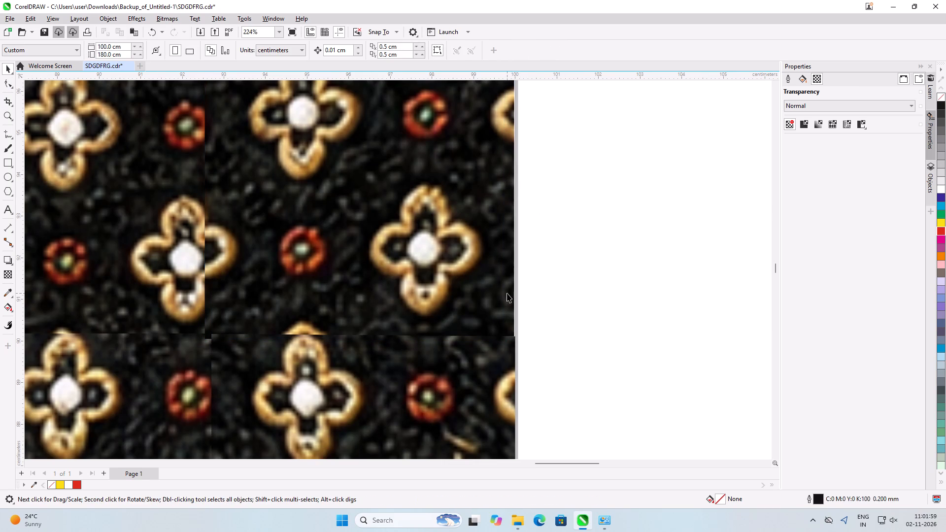
scroll(538, 326, up, 7)
scroll(492, 361, up, 13)
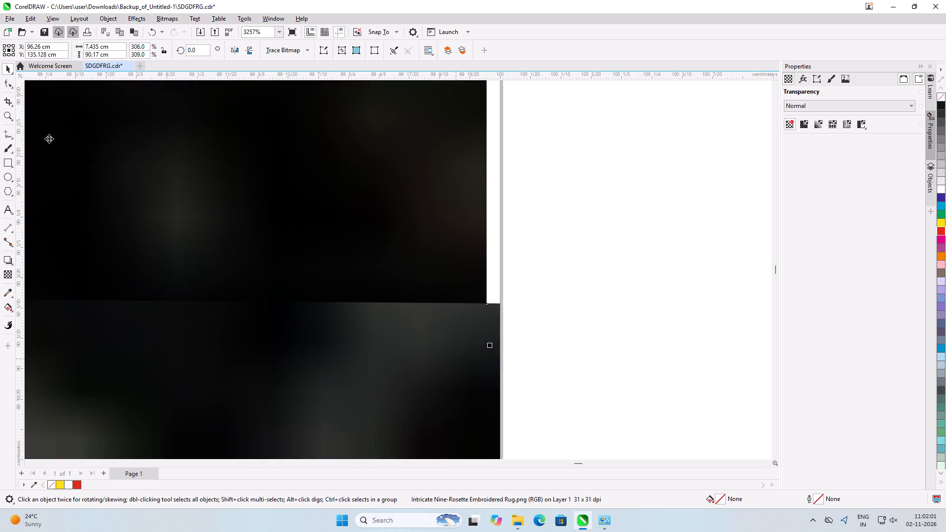
click(6, 81)
scroll(552, 328, up, 7)
scroll(285, 182, up, 6)
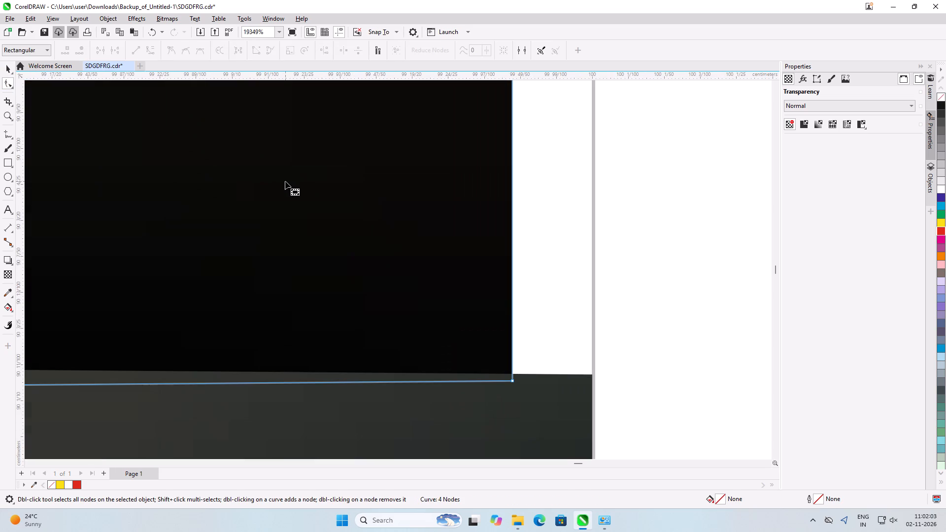
click(512, 336)
drag(512, 336, 588, 341)
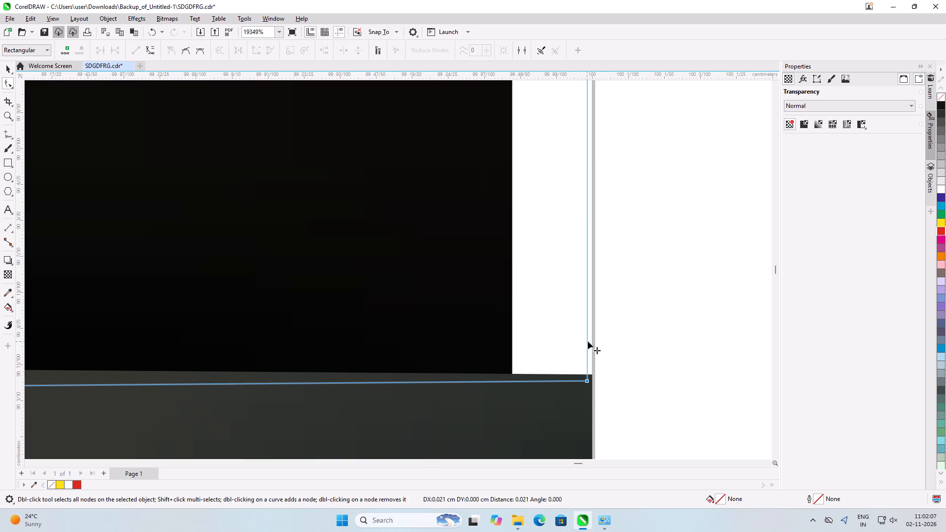
drag(588, 341, 592, 341)
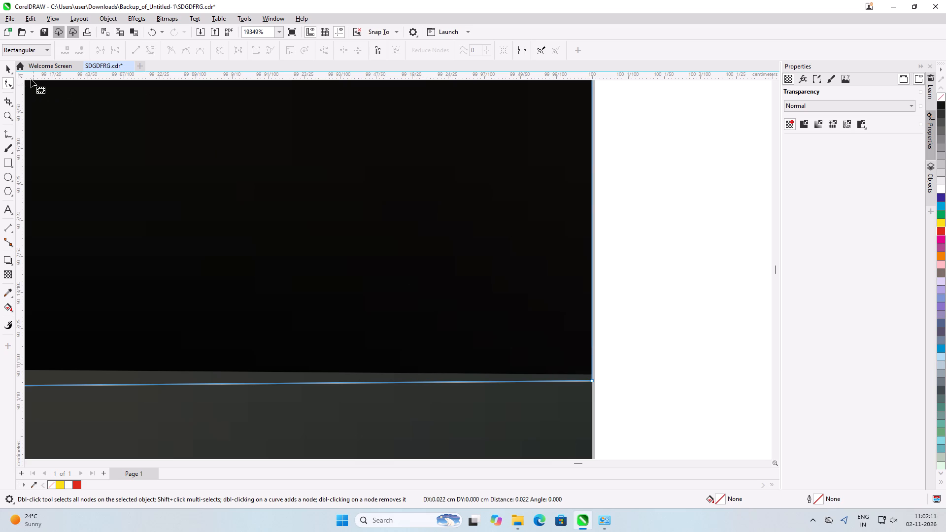
click(9, 68)
click(653, 277)
Examine the reshaped strip's right side, the central seams and the overall two-medallion rug.
scroll(652, 278, down, 2)
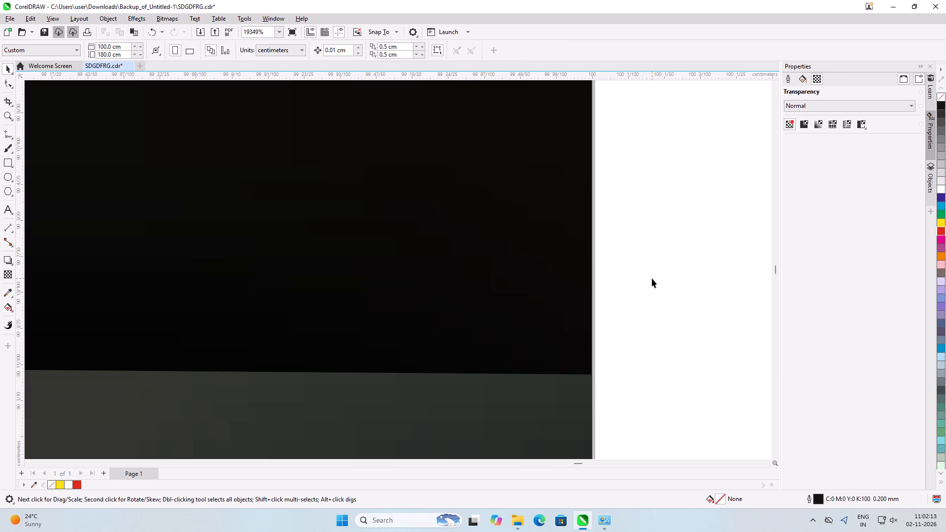
scroll(652, 278, down, 20)
scroll(652, 278, down, 7)
scroll(604, 298, down, 7)
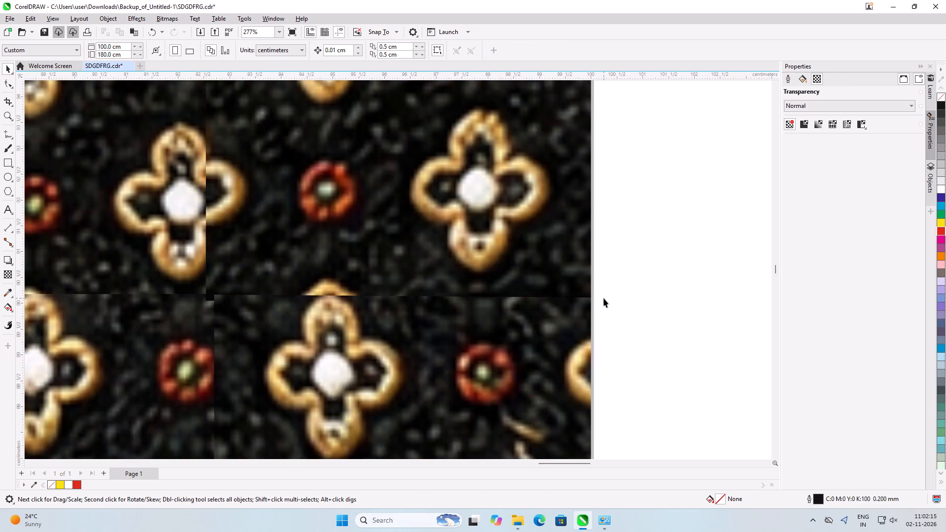
scroll(604, 298, down, 9)
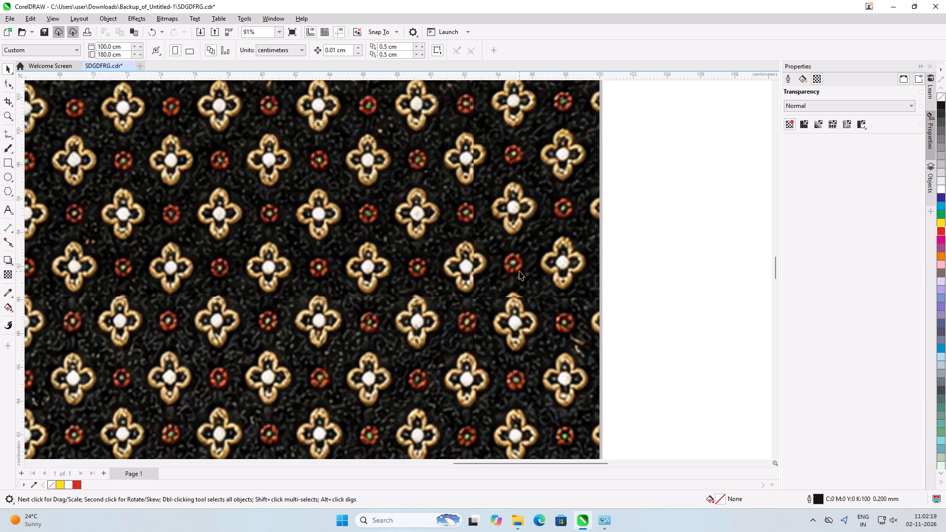
scroll(520, 285, down, 14)
click(579, 298)
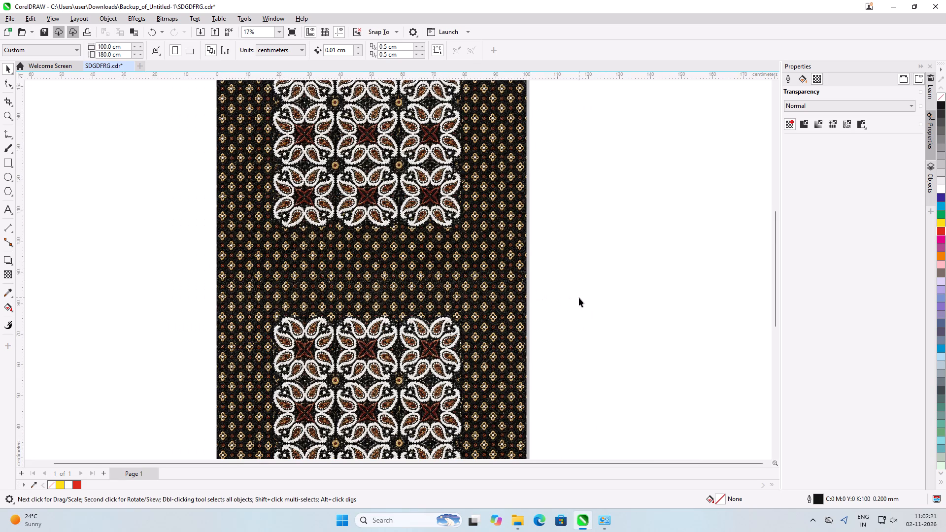
scroll(507, 227, up, 6)
scroll(507, 227, down, 9)
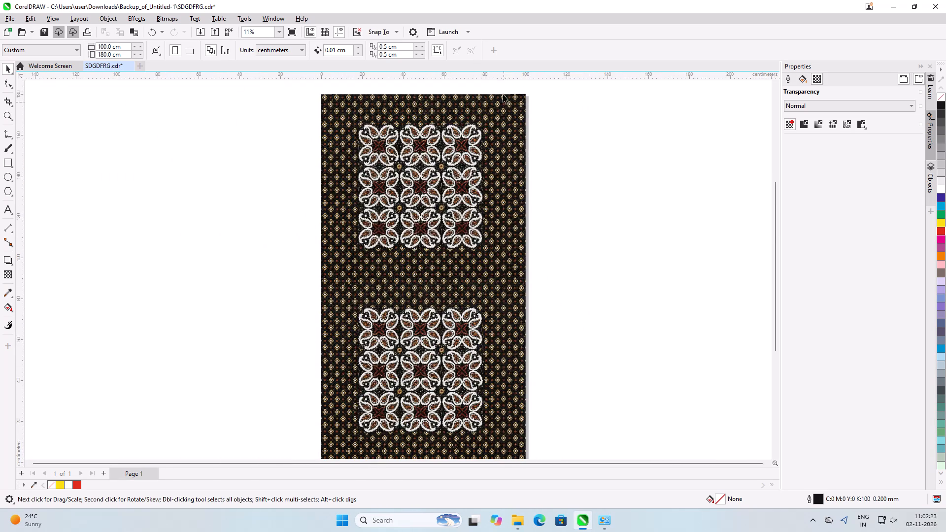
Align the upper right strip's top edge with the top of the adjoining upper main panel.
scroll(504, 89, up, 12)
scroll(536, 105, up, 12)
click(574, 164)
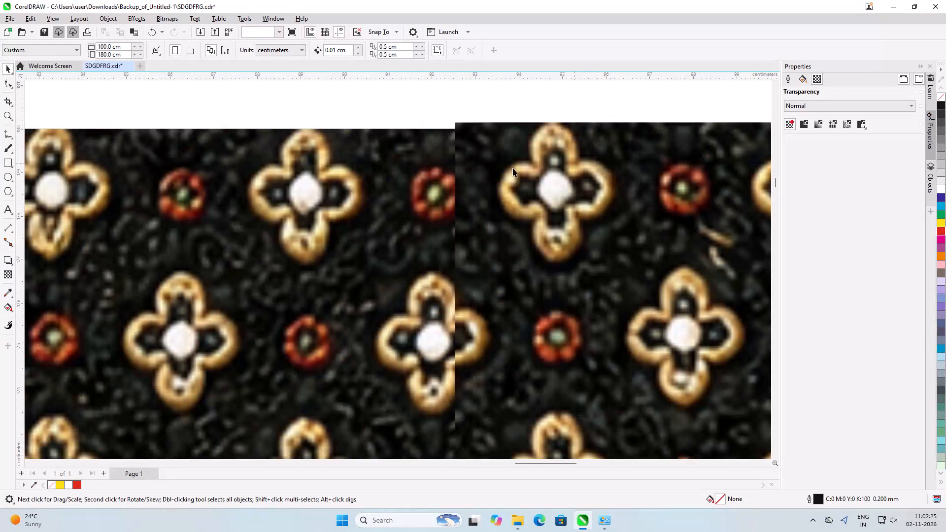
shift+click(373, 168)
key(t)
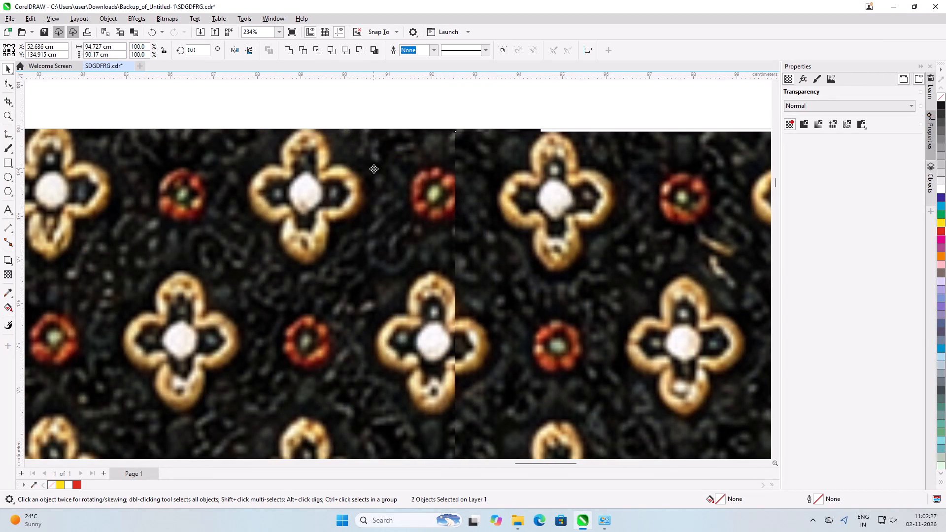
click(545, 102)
Lower the upper right strip's outer top corner node 0.062 cm to the bitmap's visible edge with the Shape tool, making the strip 90.108 cm high.
scroll(377, 186, down, 5)
scroll(587, 121, up, 4)
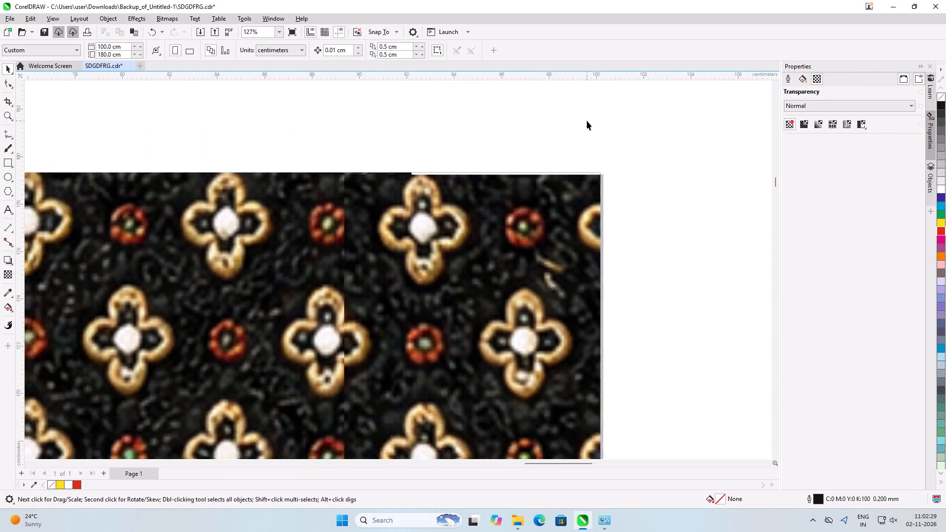
scroll(482, 210, up, 5)
click(378, 208)
scroll(220, 142, up, 7)
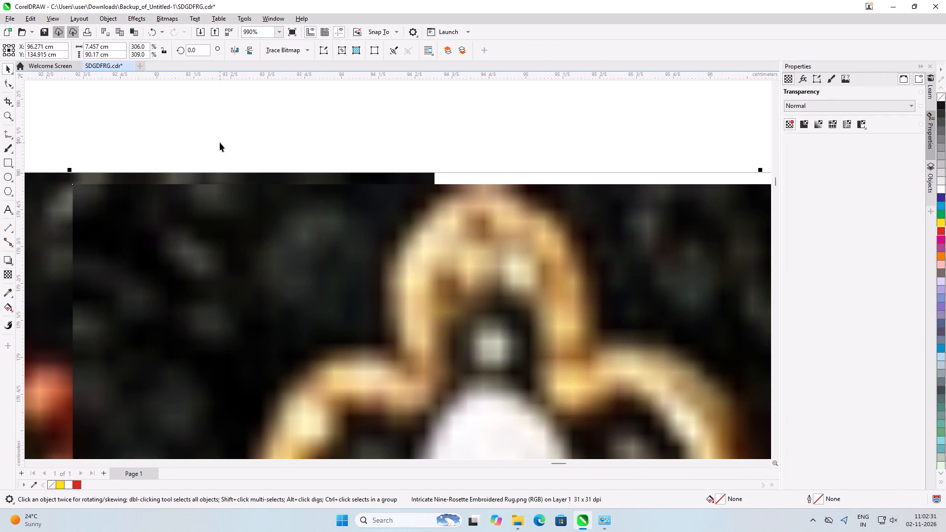
click(10, 82)
scroll(241, 189, down, 4)
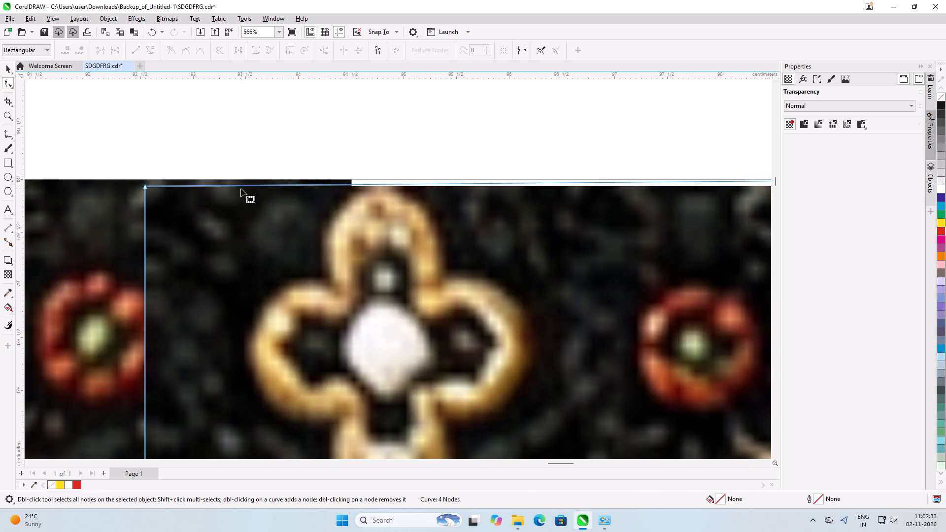
scroll(241, 189, down, 3)
scroll(209, 189, up, 1)
scroll(347, 191, down, 5)
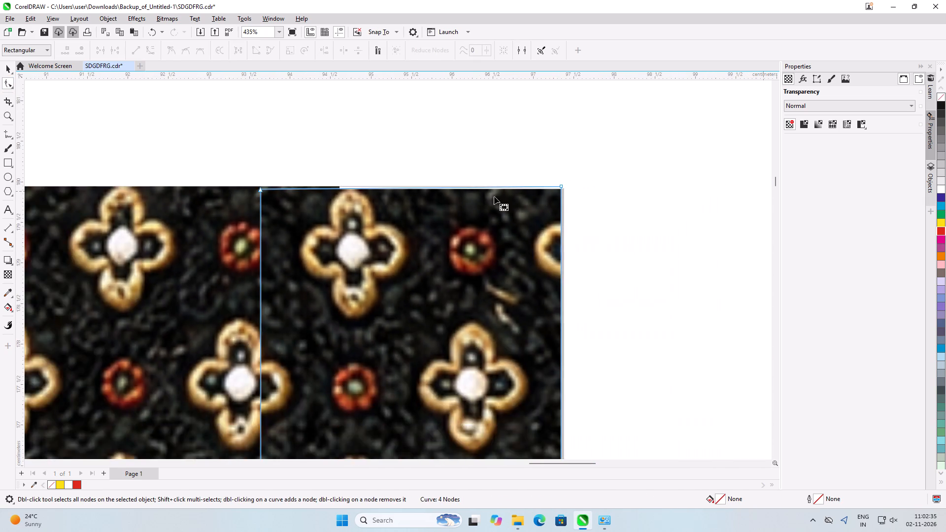
scroll(553, 196, up, 13)
scroll(563, 177, up, 19)
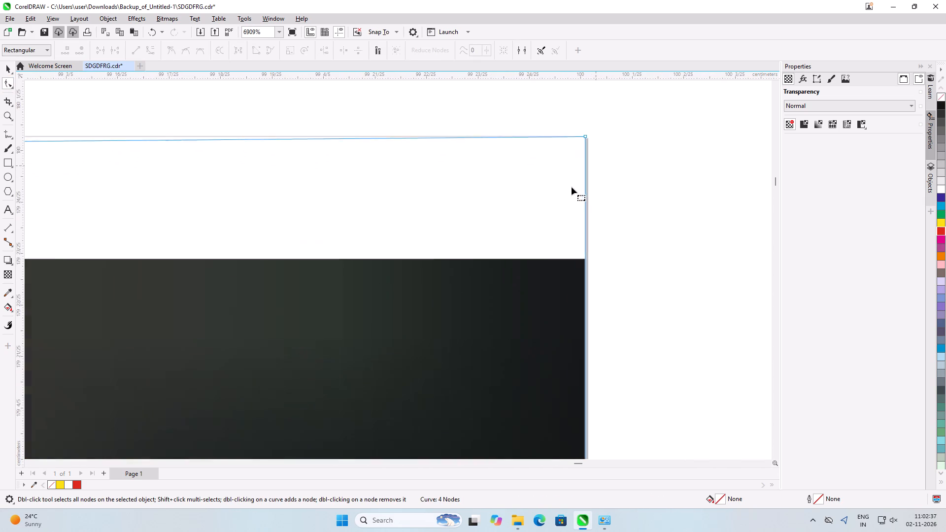
drag(589, 120, 591, 238)
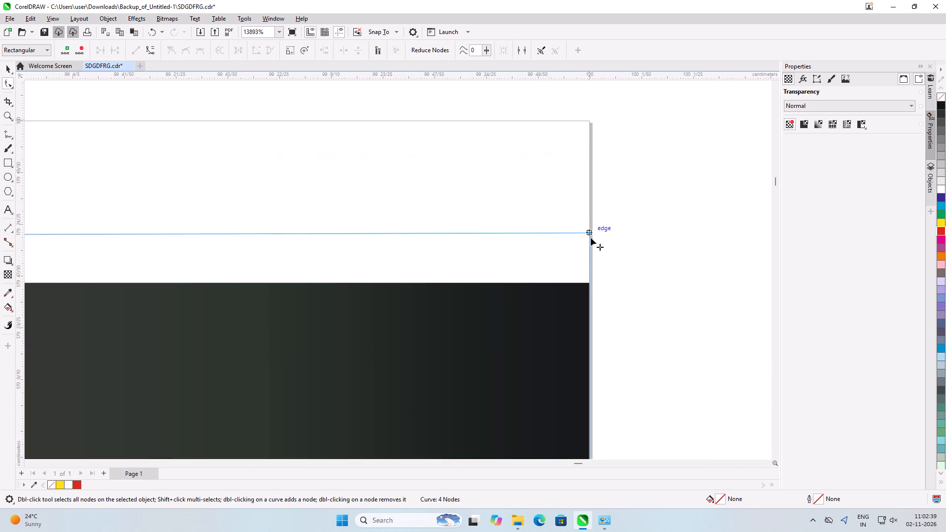
drag(591, 238, 590, 281)
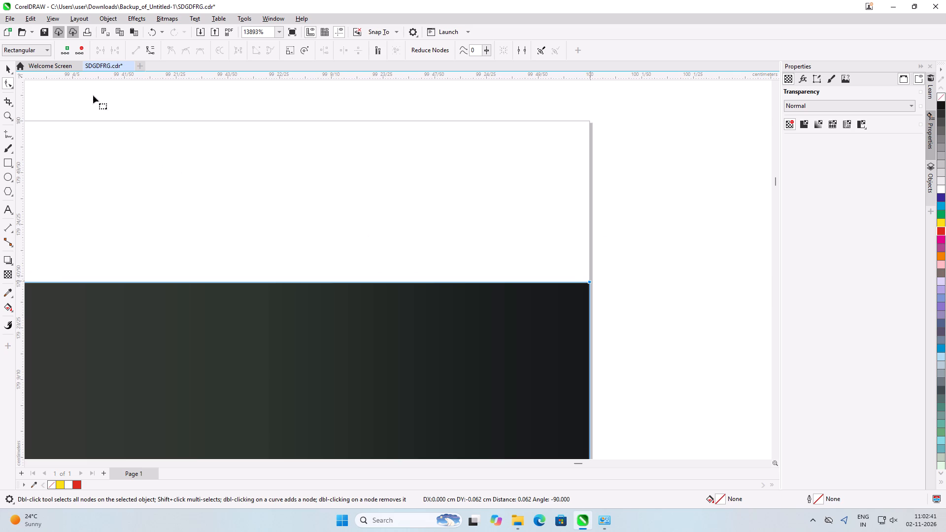
click(6, 67)
click(837, 270)
click(726, 266)
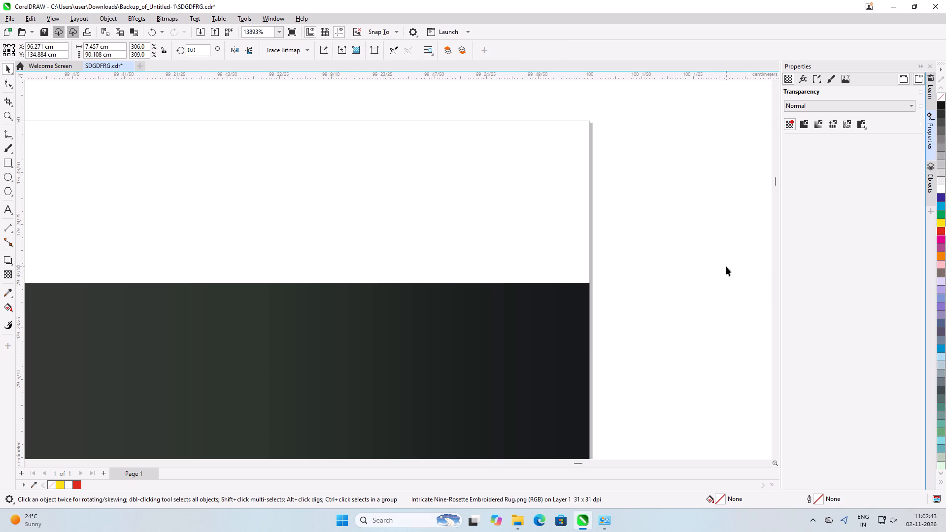
Align the reshaped upper right strip's top edge with the top of the upper main panel.
scroll(730, 266, down, 20)
scroll(730, 266, down, 7)
scroll(635, 269, down, 8)
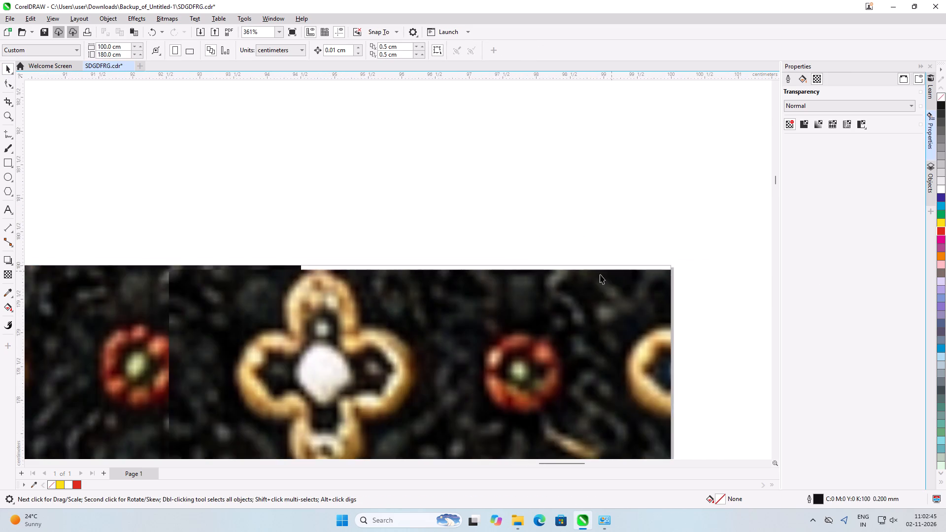
scroll(600, 274, down, 2)
click(409, 322)
shift+click(325, 317)
key(t)
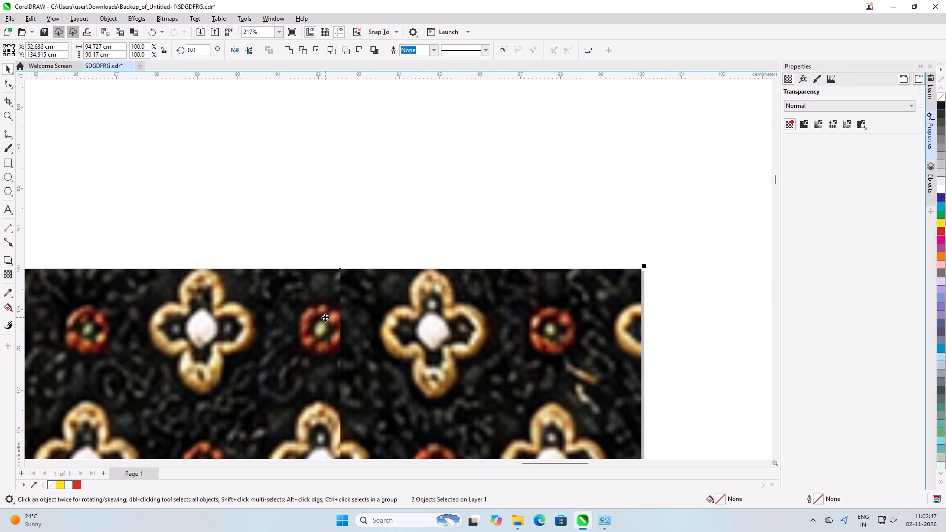
click(403, 208)
Examine the rug's right edge and the central junction where the upper and lower strips meet the main panels.
scroll(436, 162, down, 19)
scroll(429, 378, up, 6)
scroll(494, 209, down, 7)
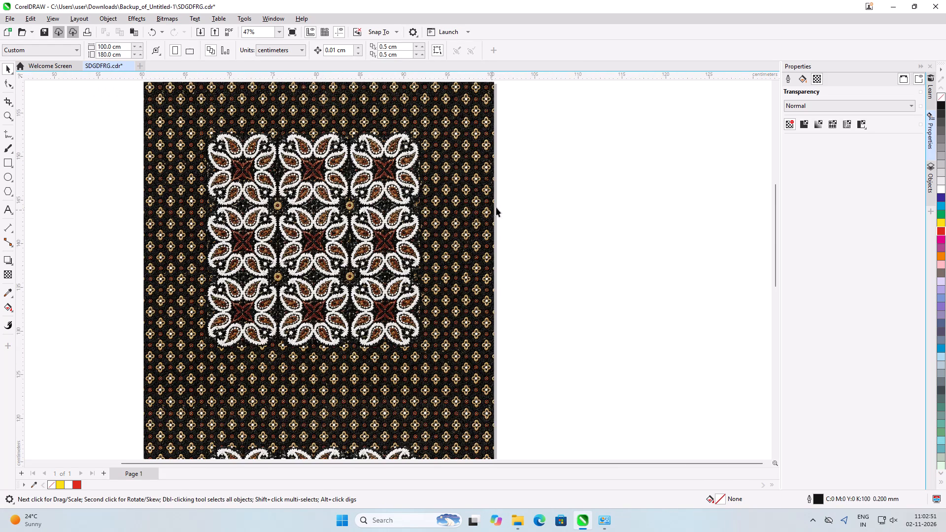
click(474, 191)
scroll(485, 441, up, 5)
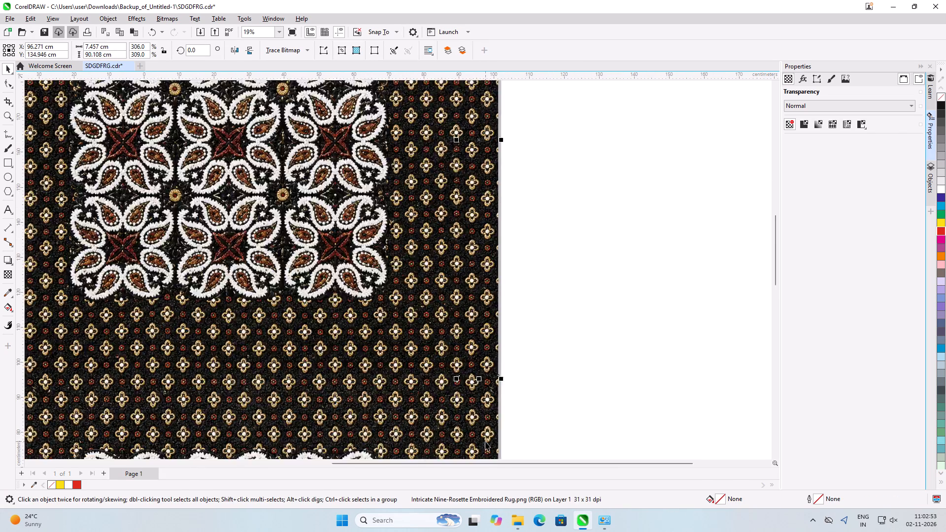
scroll(485, 441, up, 6)
click(650, 383)
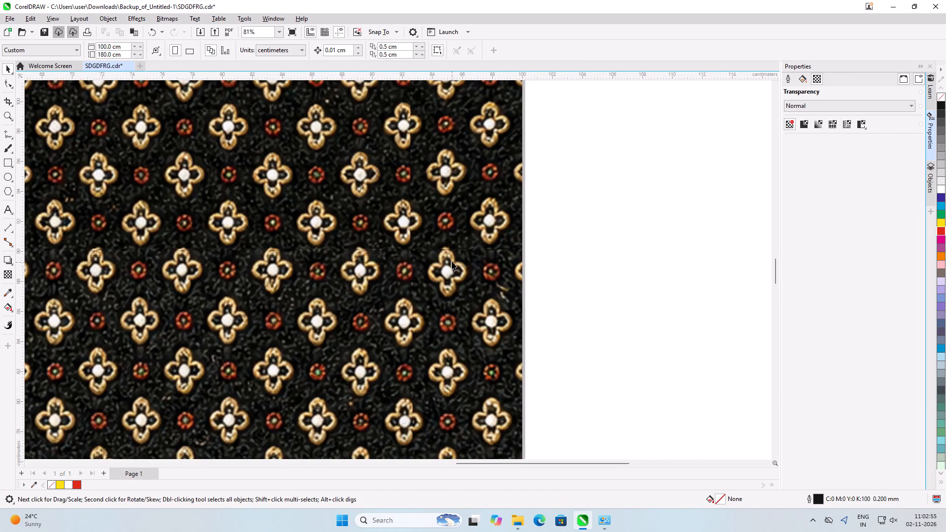
scroll(424, 240, up, 7)
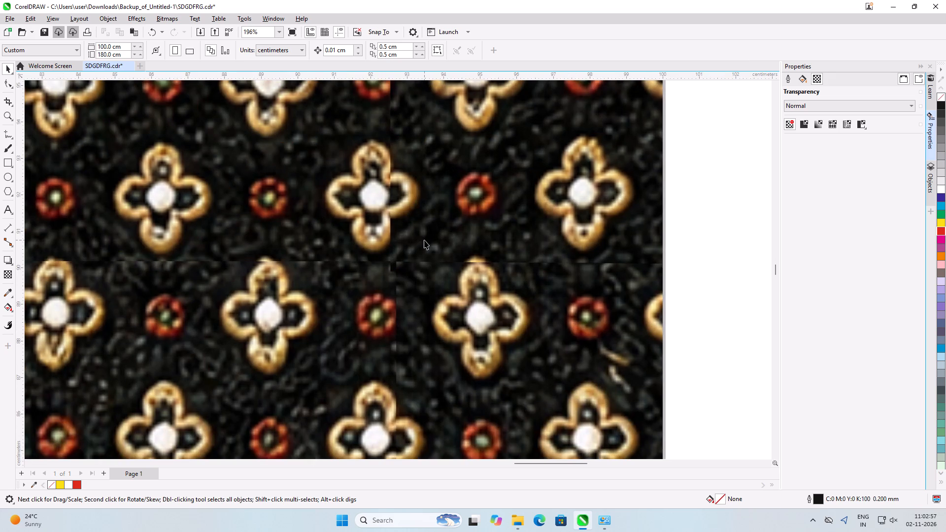
scroll(424, 240, down, 8)
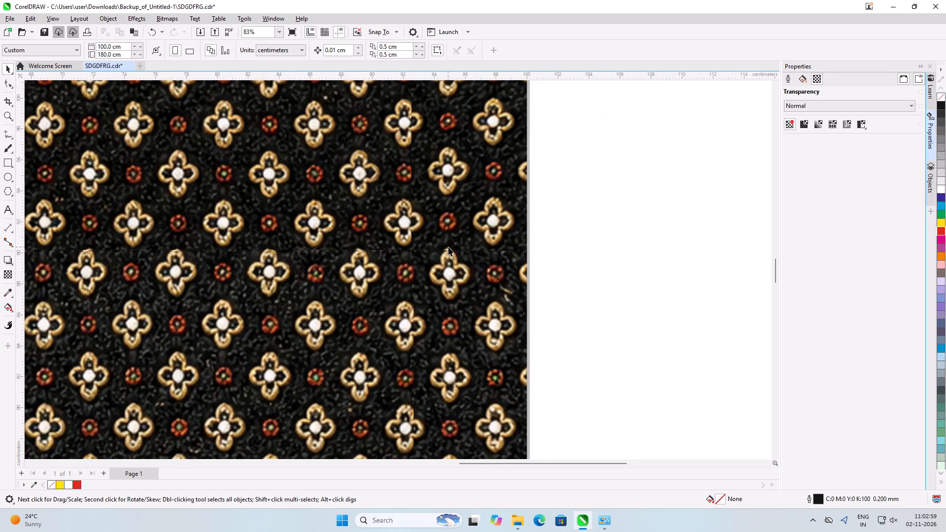
scroll(448, 247, down, 15)
scroll(361, 262, up, 7)
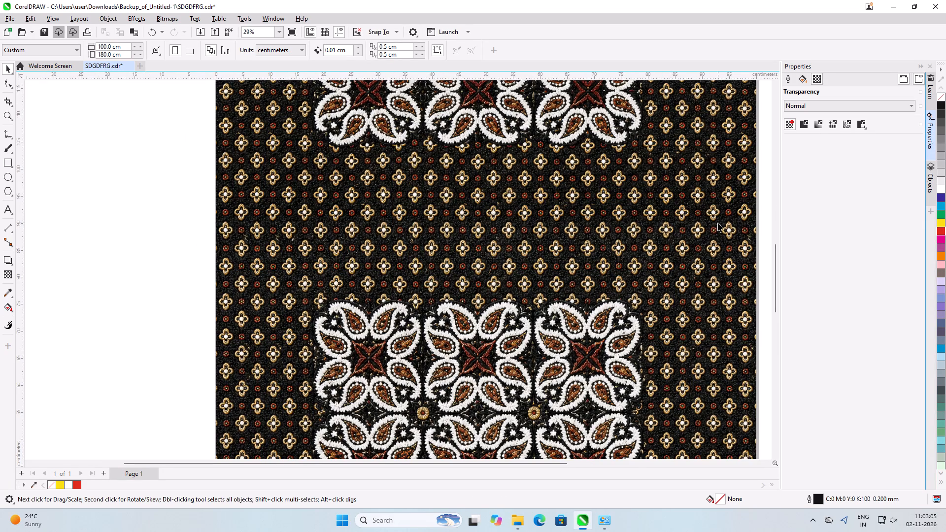
scroll(718, 223, down, 1)
Examine the central seam at the rug's left side, the bottom right corner and the overall two-medallion pattern.
click(712, 161)
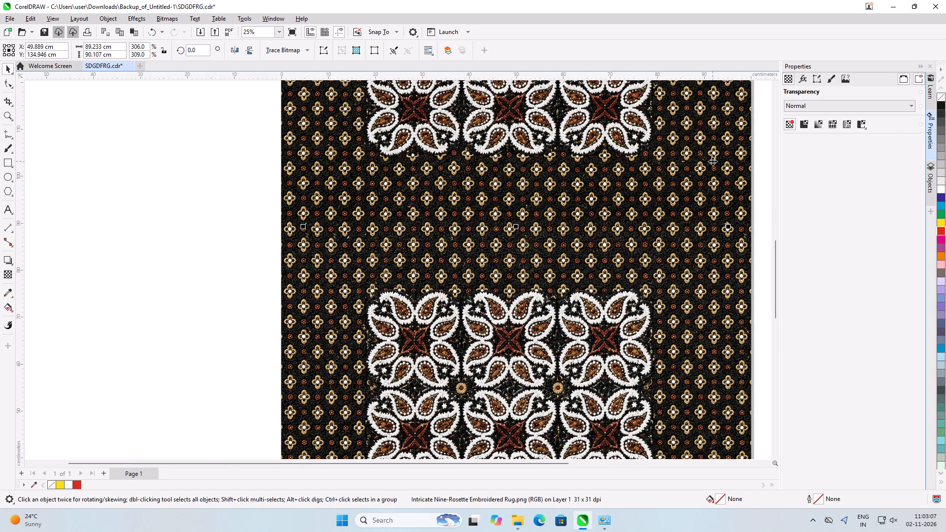
click(184, 186)
scroll(210, 185, up, 6)
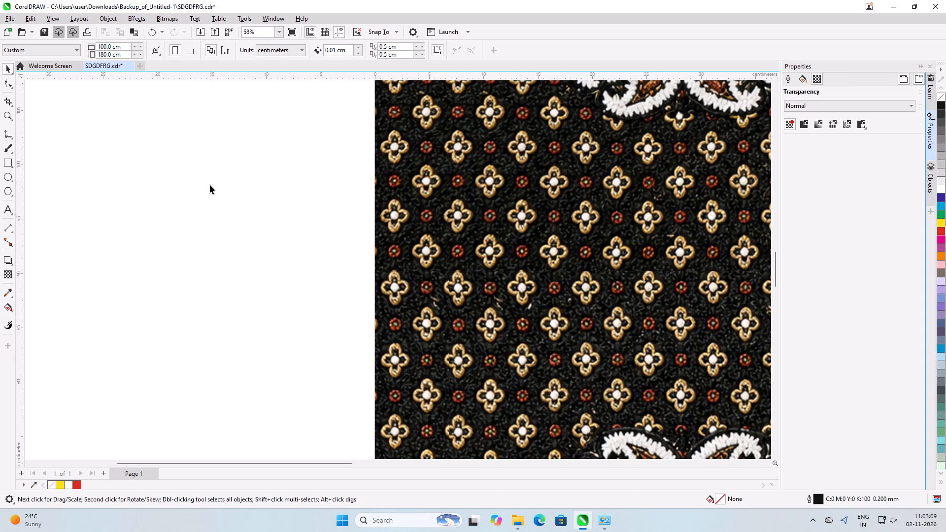
scroll(210, 185, down, 11)
scroll(489, 265, down, 1)
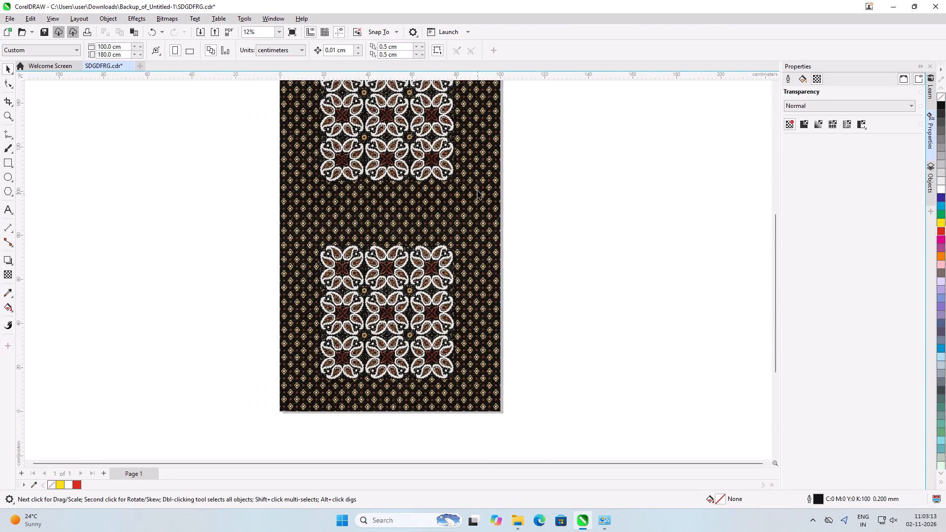
scroll(477, 190, down, 2)
scroll(477, 339, up, 4)
scroll(507, 405, up, 7)
scroll(481, 327, up, 7)
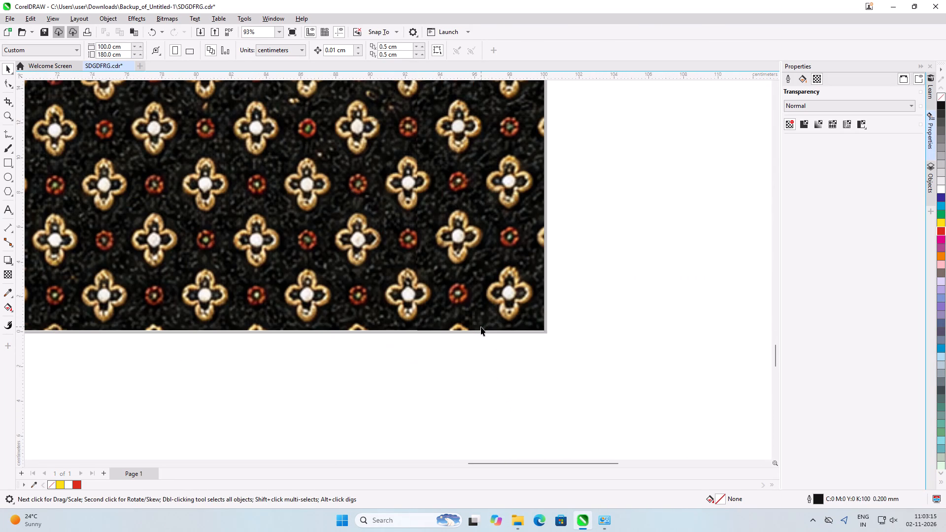
scroll(501, 355, down, 15)
click(482, 283)
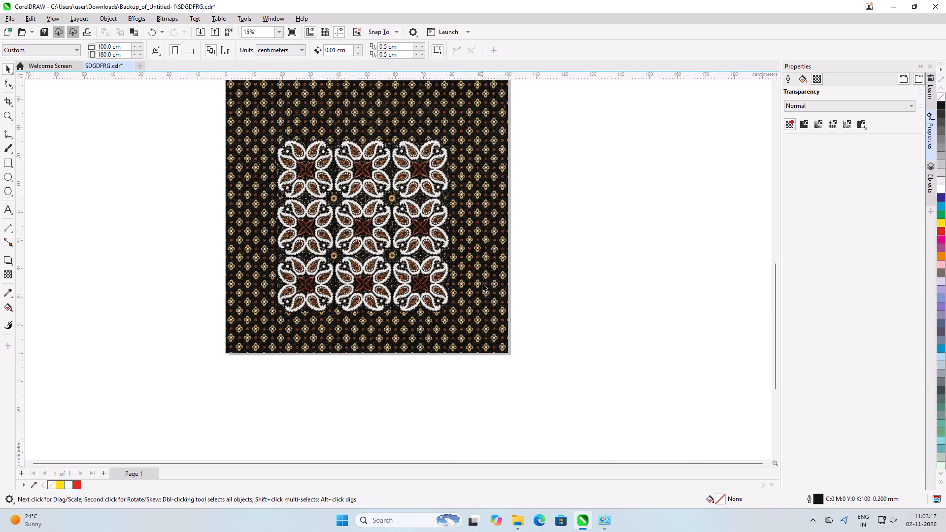
scroll(491, 326, down, 5)
scroll(488, 163, up, 4)
scroll(488, 229, up, 5)
Align the upper right strip's left side with the left side of the lower right strip.
click(522, 304)
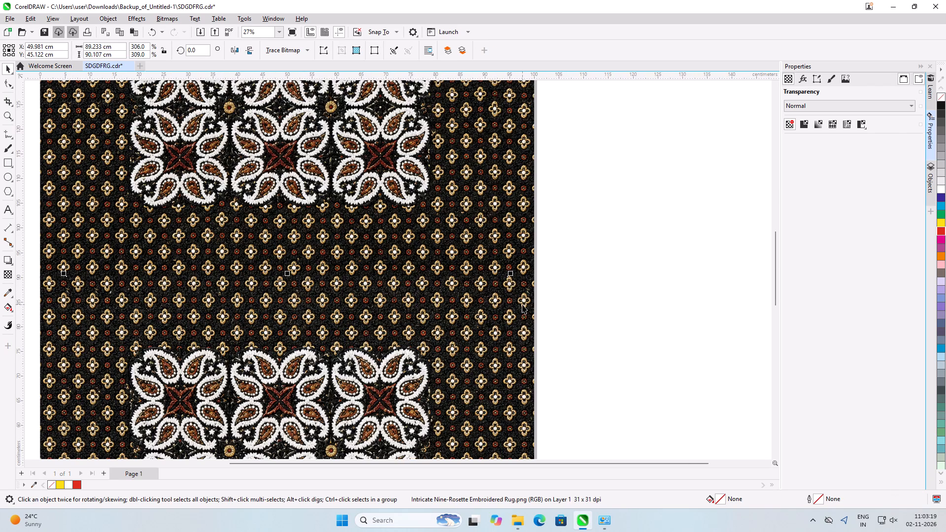
scroll(515, 272, up, 14)
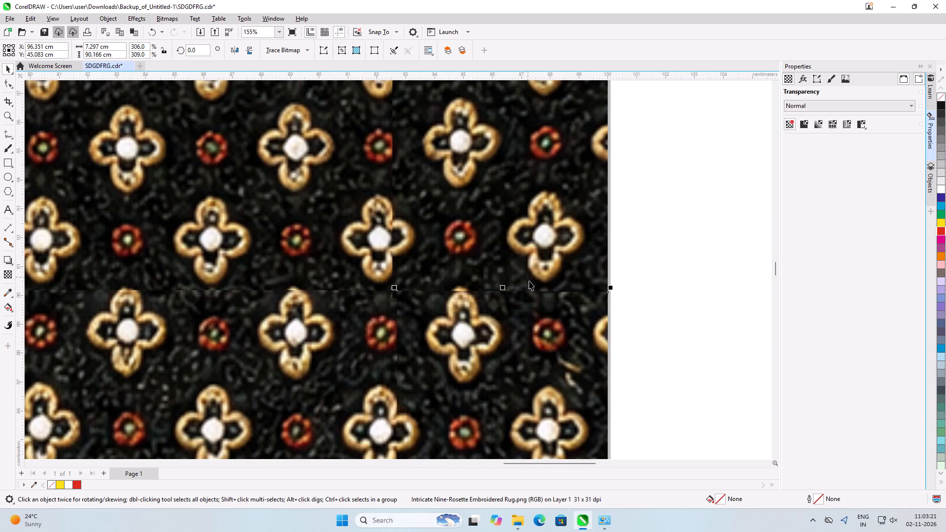
scroll(397, 291, up, 14)
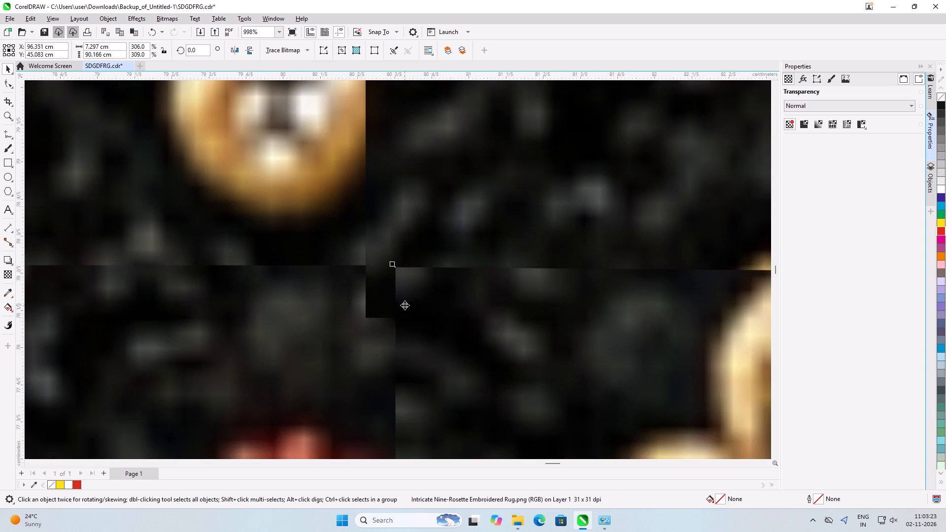
scroll(405, 305, down, 8)
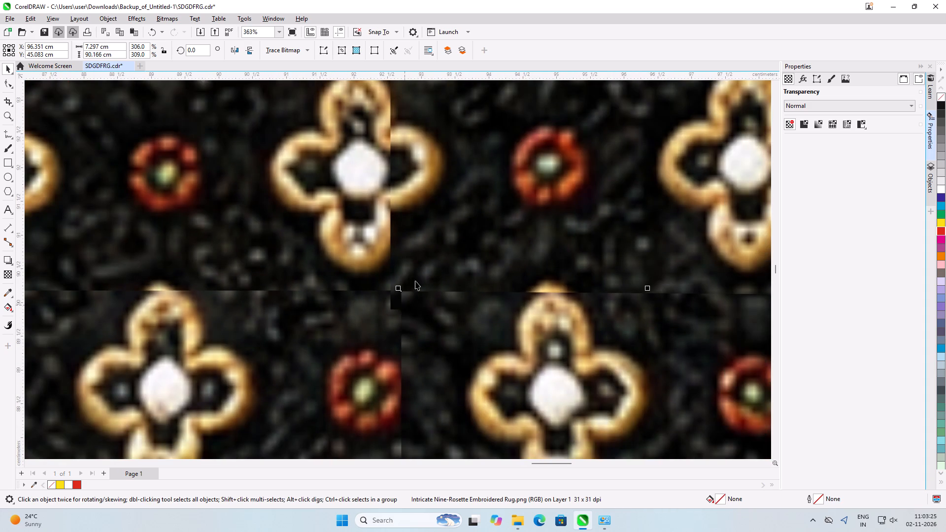
click(421, 252)
scroll(418, 257, down, 8)
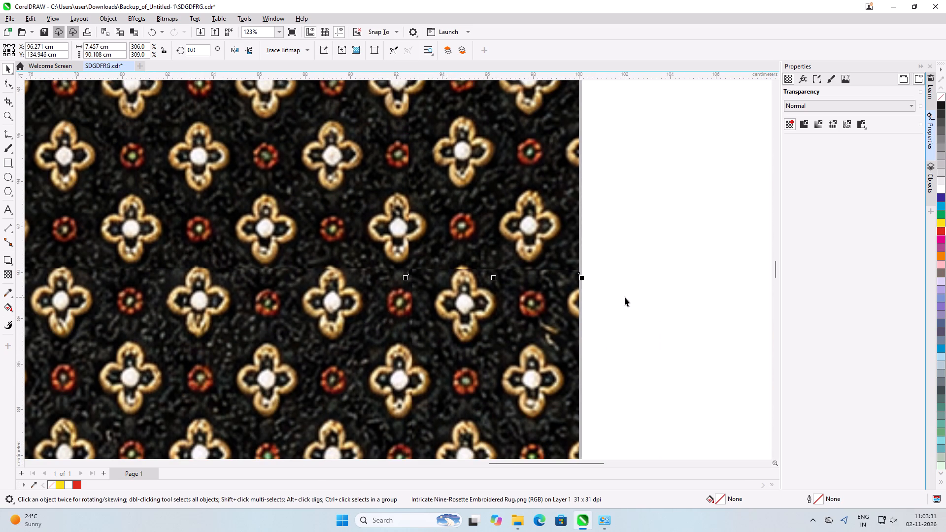
shift+click(479, 306)
key(l)
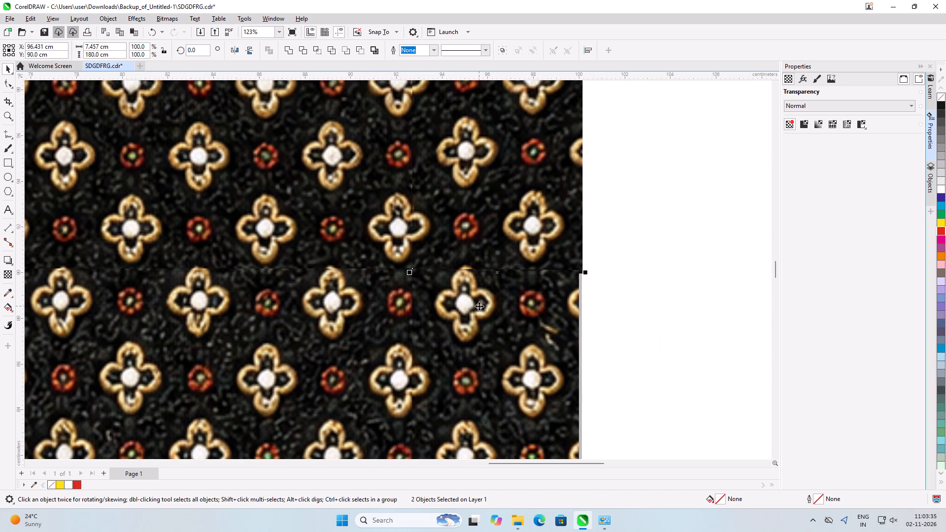
click(613, 308)
Nudge the upper right strip up to Y 135.376 cm, clear of the lower right strip.
scroll(519, 333, down, 6)
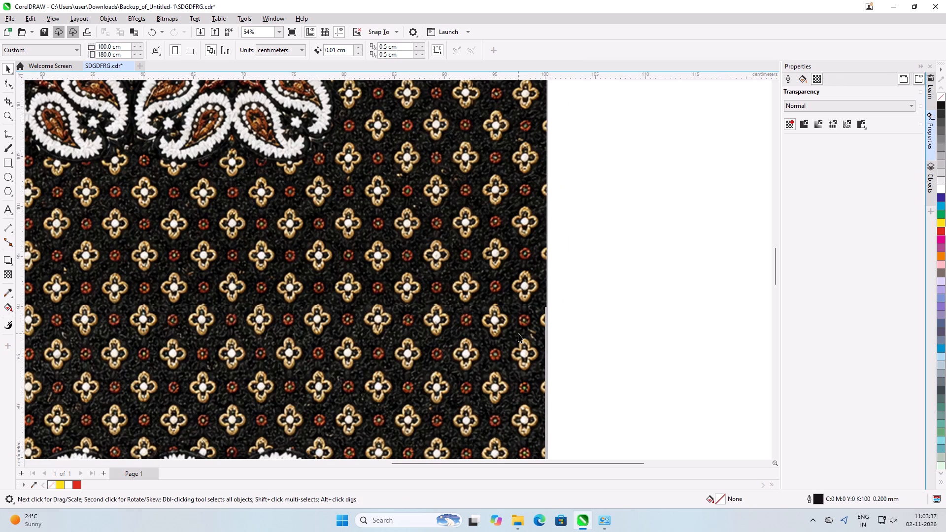
scroll(518, 333, down, 3)
scroll(495, 229, down, 5)
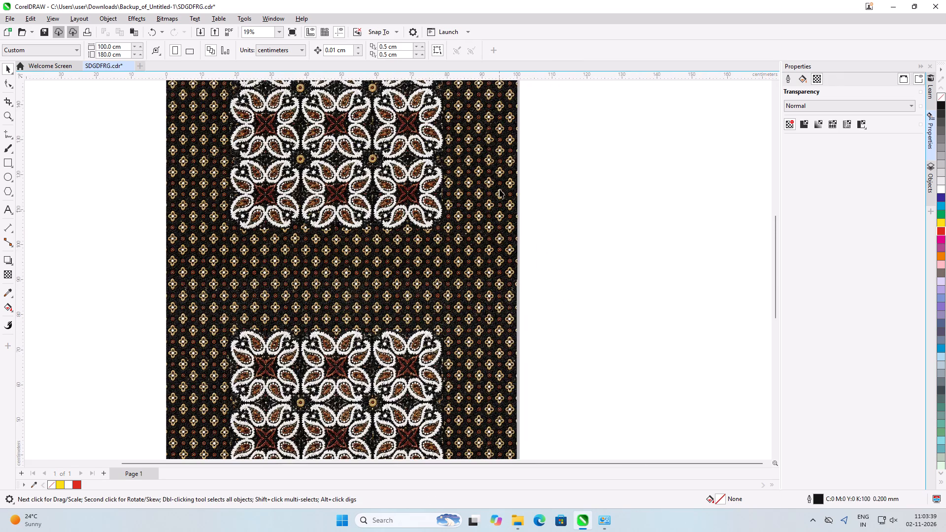
scroll(499, 147, up, 10)
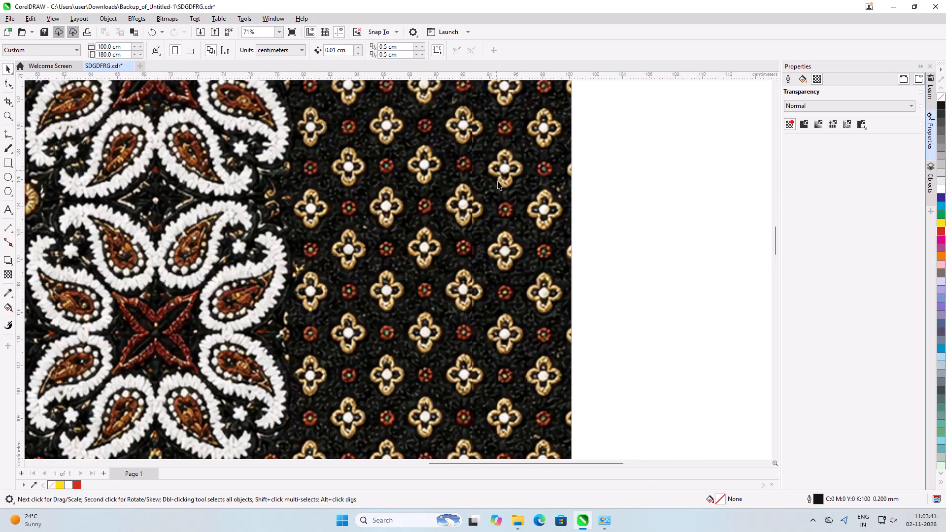
click(500, 194)
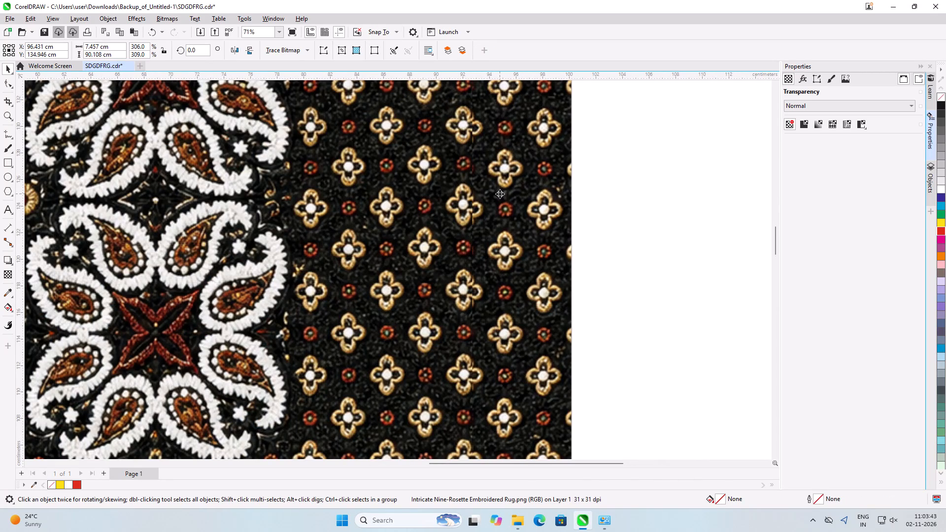
key(Up)
key(Up)
key(Up)
key(Up)
key(Up)
key(Up)
key(Up)
key(Up)
key(Up)
key(Up)
key(Up)
key(Up)
key(Up)
scroll(500, 194, down, 7)
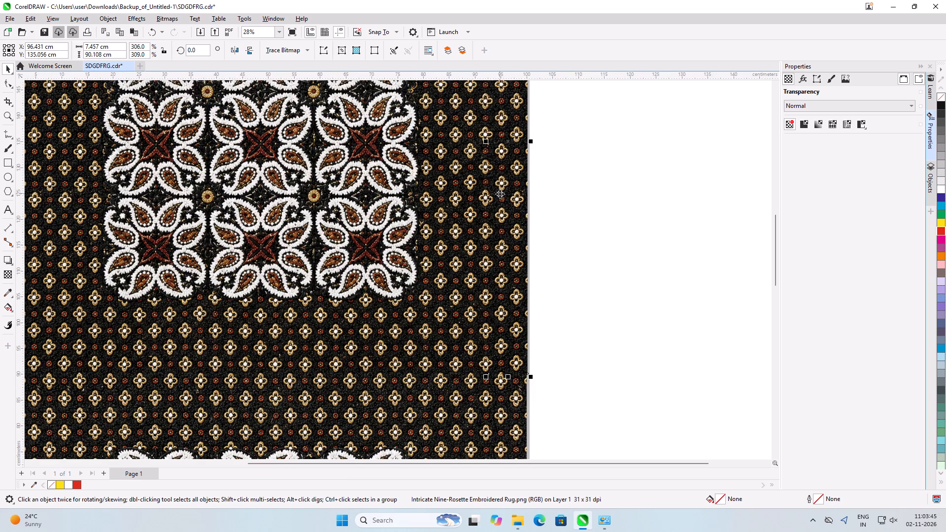
key(Up)
key(Up)
key(Up)
key(Up)
key(Up)
key(Up)
key(Up)
key(Up)
key(Up)
key(Up)
key(Up)
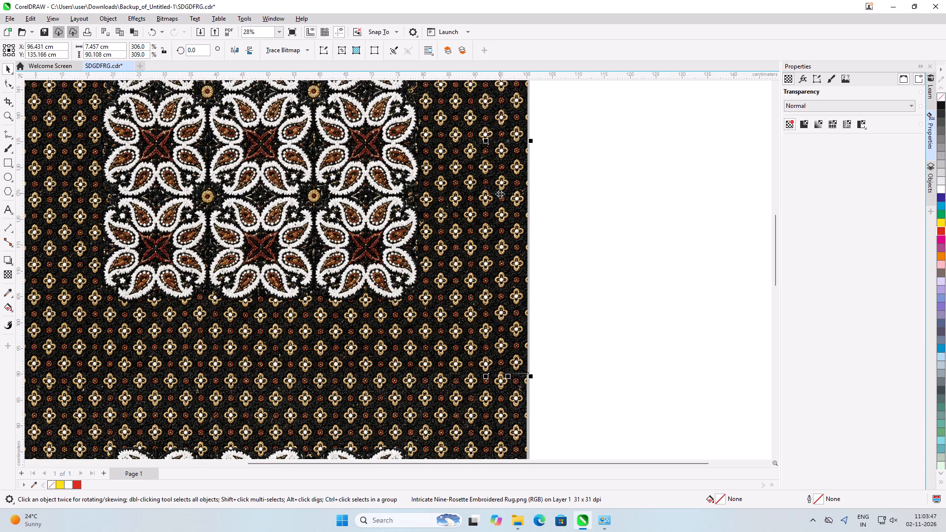
key(Down)
key(Up)
key(Up)
key(Up)
key(Up)
key(Up)
key(Up)
key(Up)
key(Up)
key(Up)
key(Up)
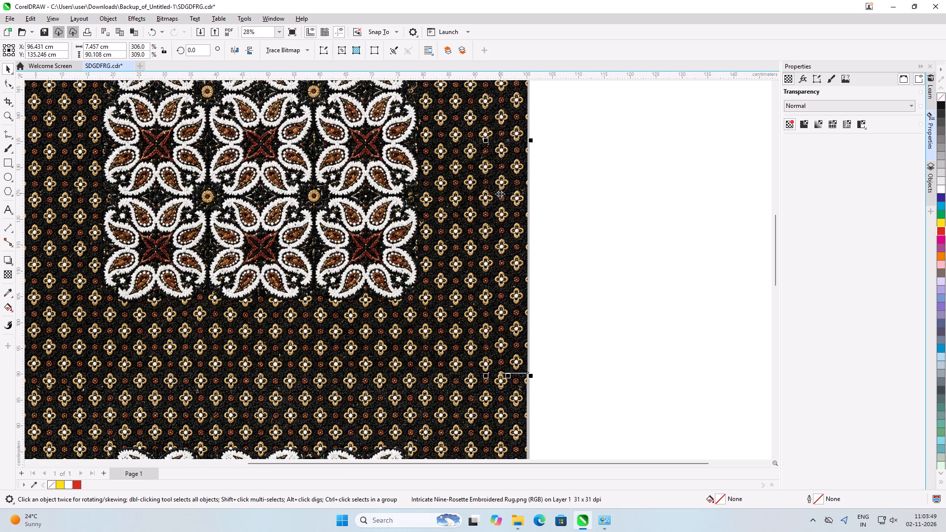
scroll(519, 389, up, 11)
scroll(511, 347, up, 5)
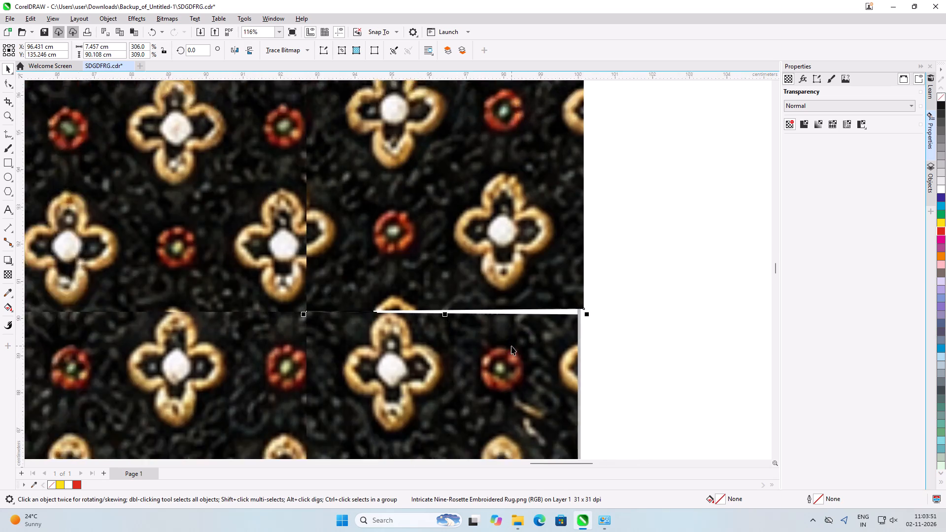
key(Up)
key(Up)
key(Up)
key(Up)
key(Up)
key(Up)
key(Up)
key(Up)
key(Up)
key(Up)
key(Up)
key(Up)
key(Up)
key(Up)
key(Up)
key(Up)
key(Up)
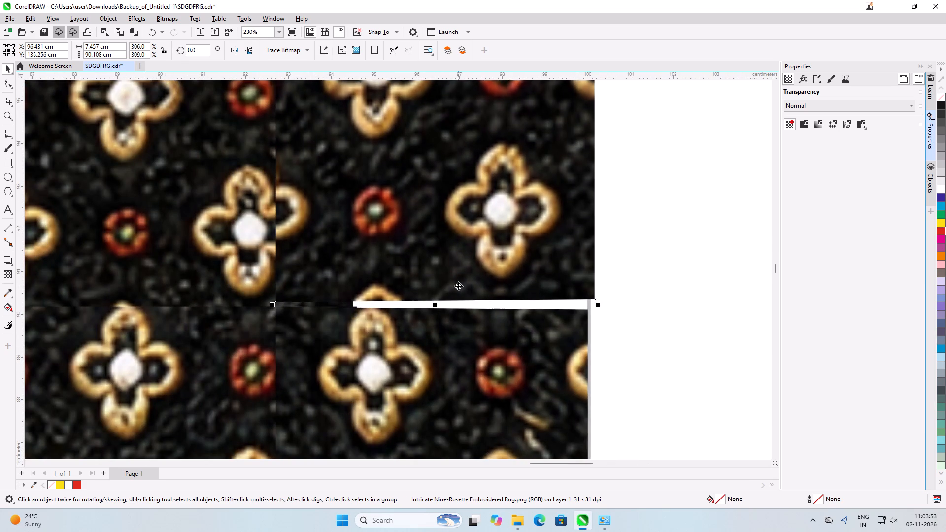
Place a horizontal guideline at the bottom left corner of the raised upper right strip.
click(458, 286)
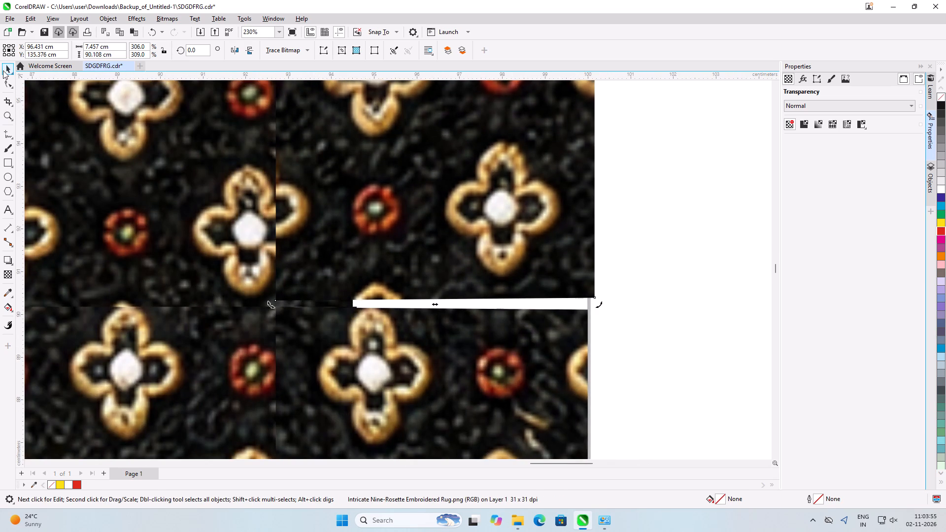
click(4, 81)
scroll(301, 299, up, 6)
scroll(195, 277, down, 3)
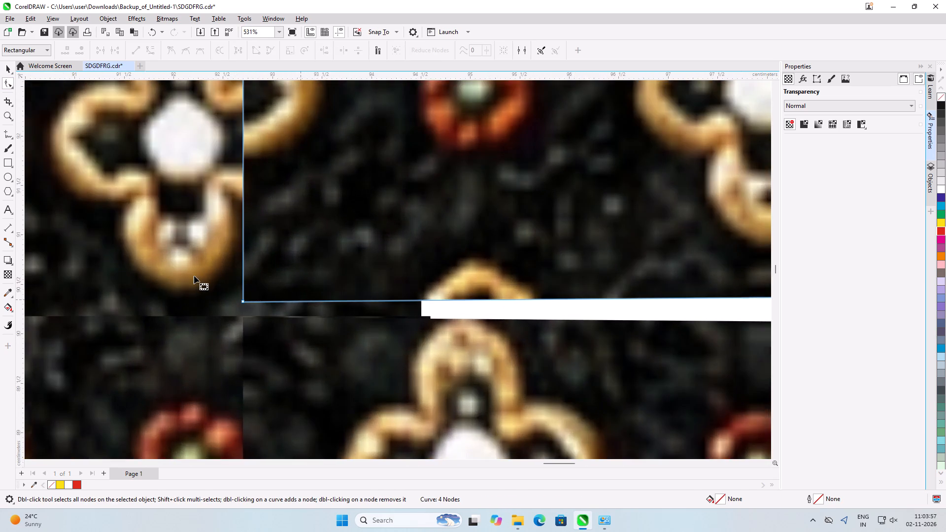
scroll(194, 276, down, 2)
scroll(460, 339, up, 2)
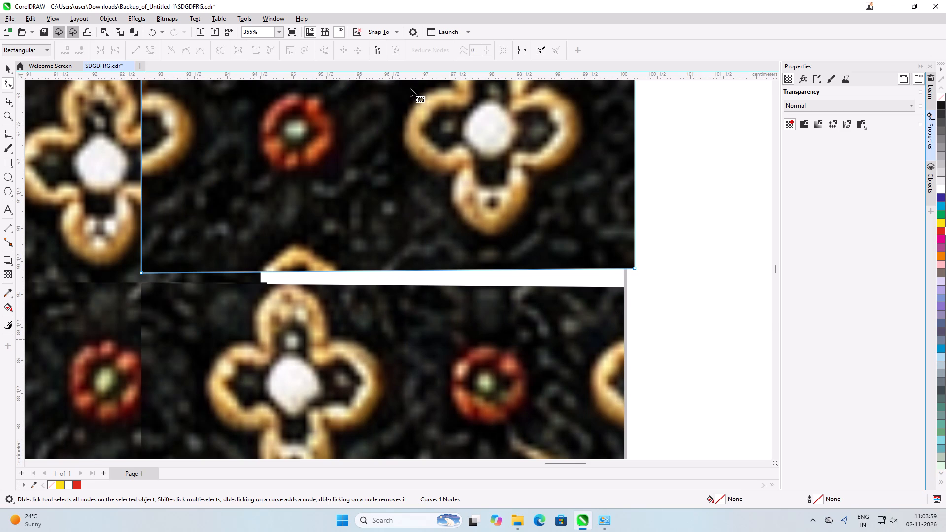
drag(417, 76, 432, 274)
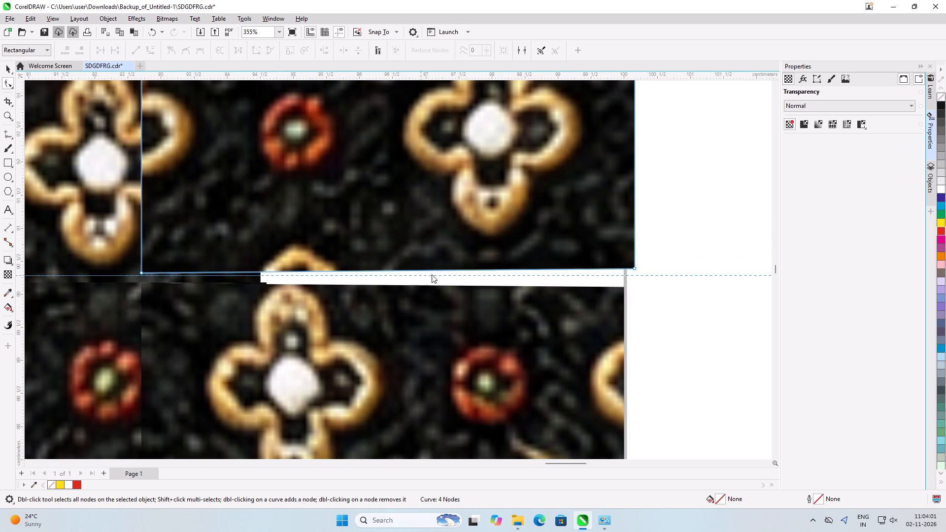
drag(432, 274, 439, 273)
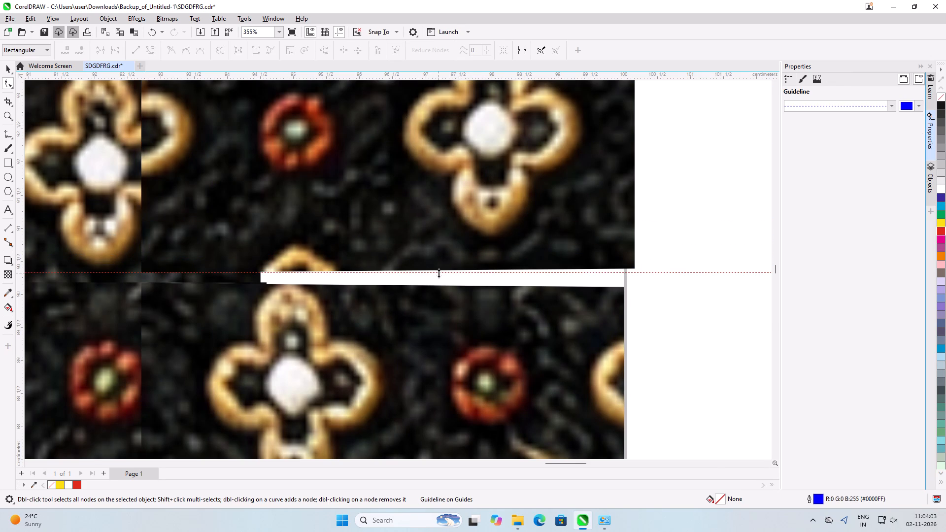
Straighten the upper right strip's bottom edge by moving its bottom right node down about 0.06 cm onto the guideline.
click(449, 247)
scroll(609, 281, up, 7)
scroll(688, 248, up, 6)
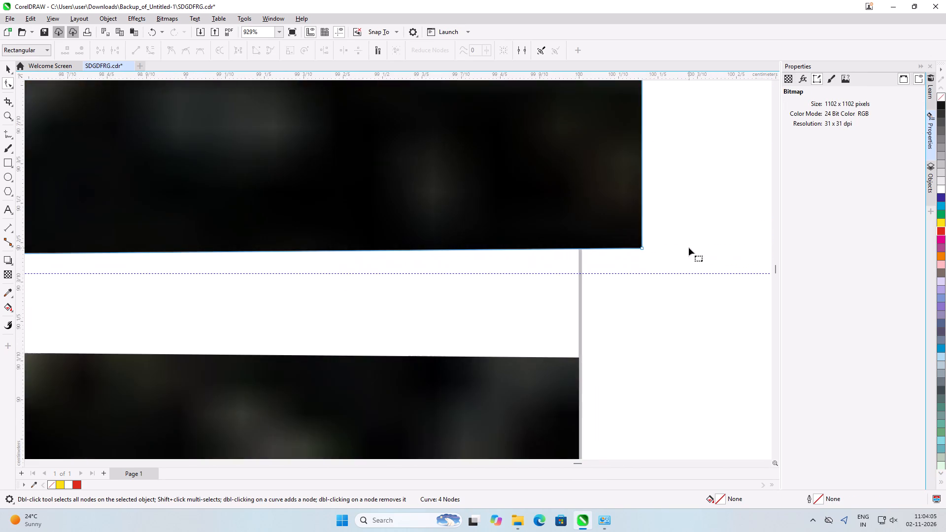
scroll(646, 248, up, 6)
drag(638, 248, 636, 301)
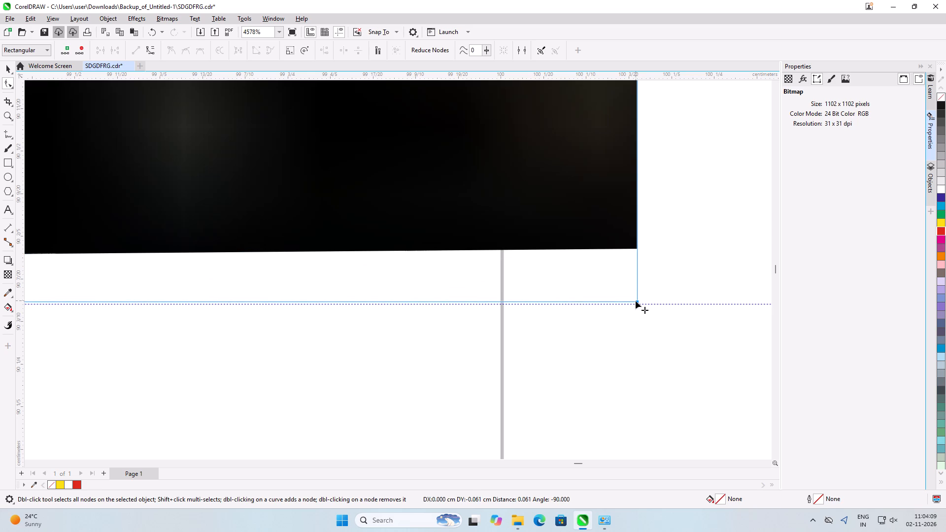
drag(636, 301, 636, 303)
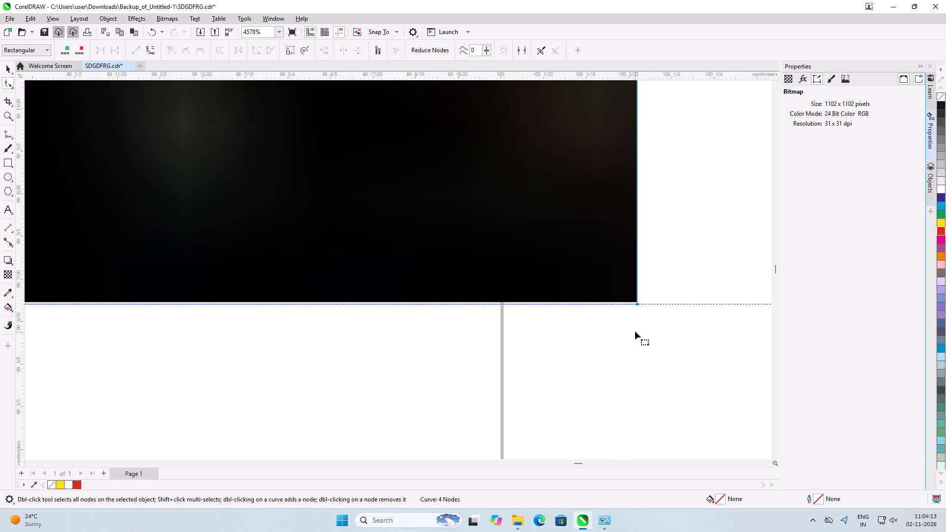
Place a second horizontal guideline along the top edge of the upper right strip.
scroll(635, 332, down, 12)
scroll(635, 332, down, 17)
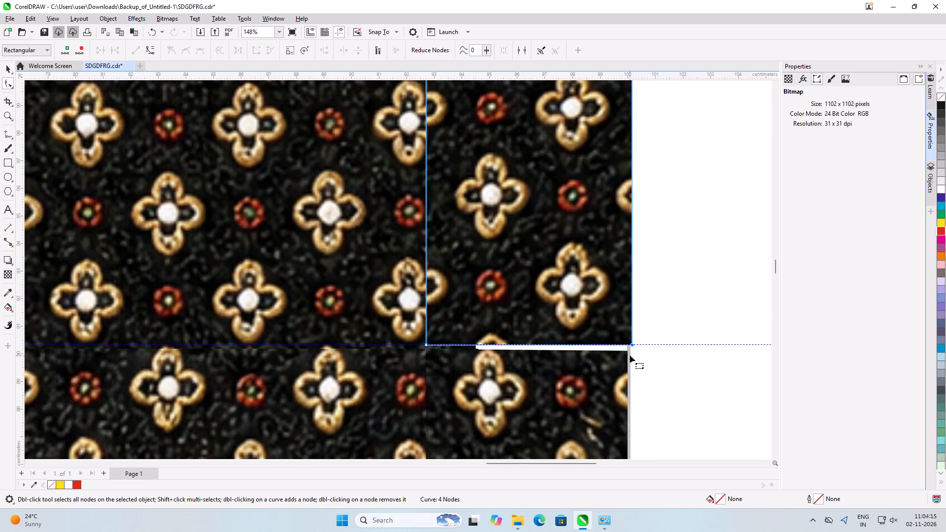
scroll(630, 355, down, 18)
scroll(644, 133, up, 7)
scroll(617, 218, up, 7)
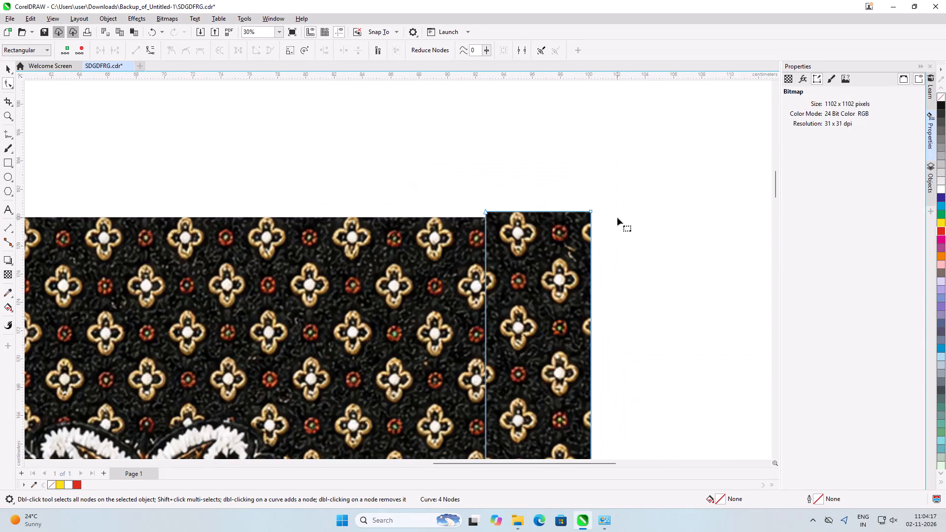
scroll(563, 221, up, 8)
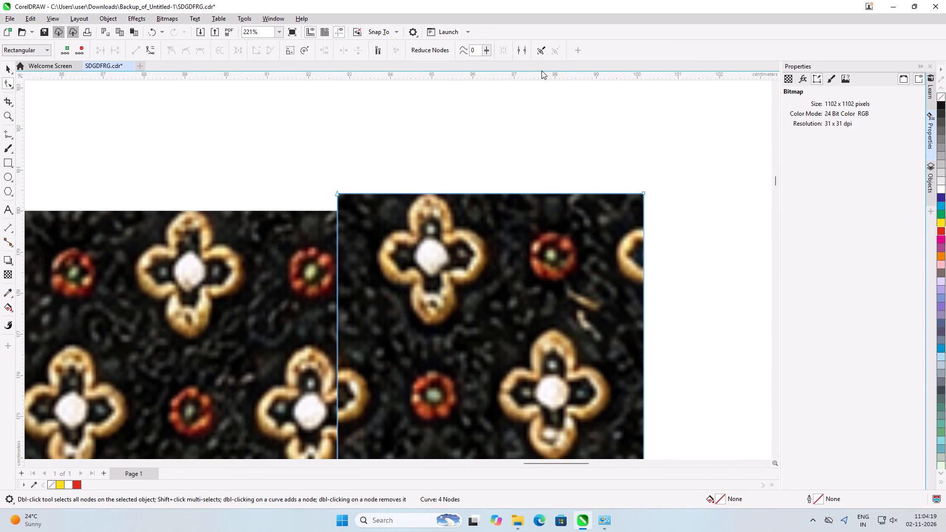
drag(546, 75, 545, 195)
Align the top of the upper right strip with the top of the upper main panel.
scroll(547, 141, down, 7)
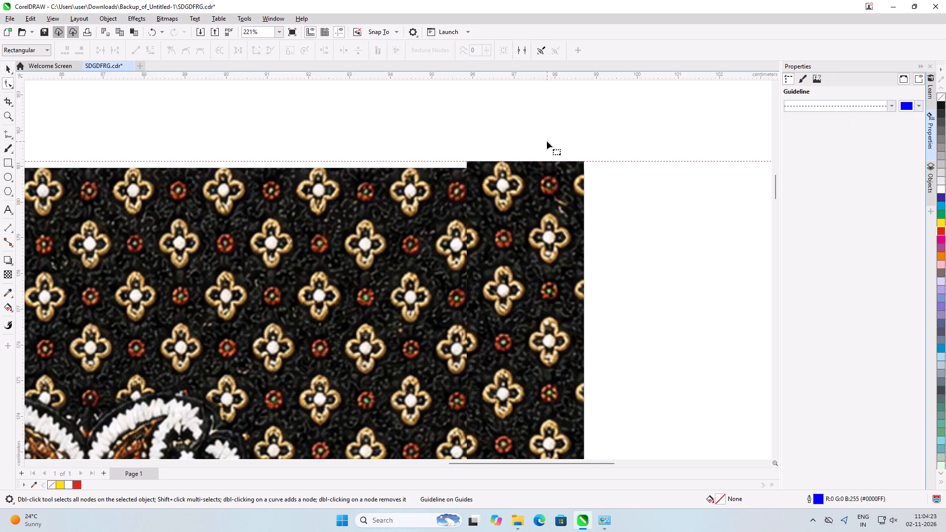
scroll(547, 141, down, 7)
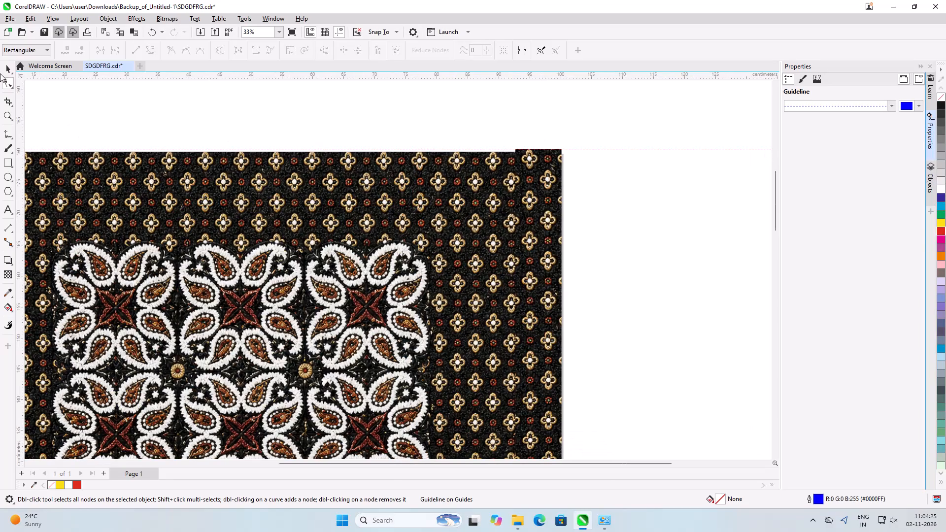
click(8, 67)
click(286, 124)
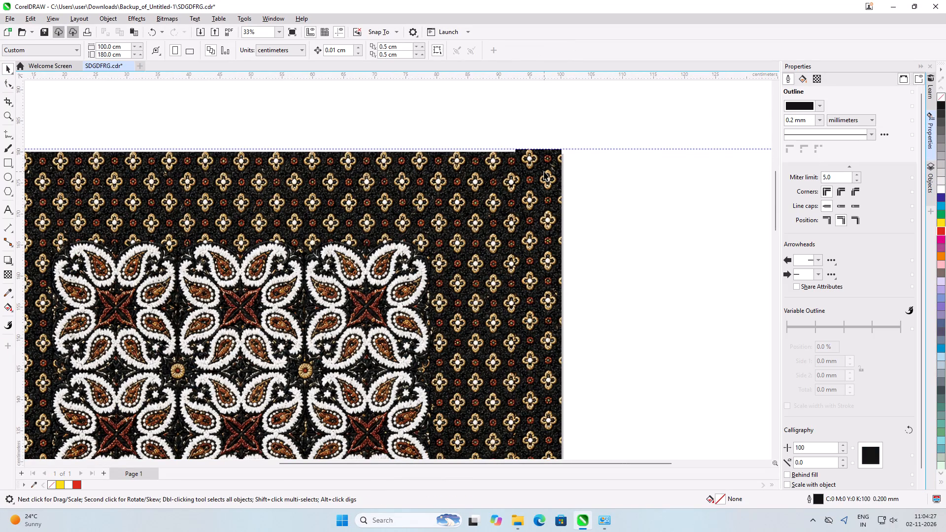
click(544, 171)
shift+click(497, 171)
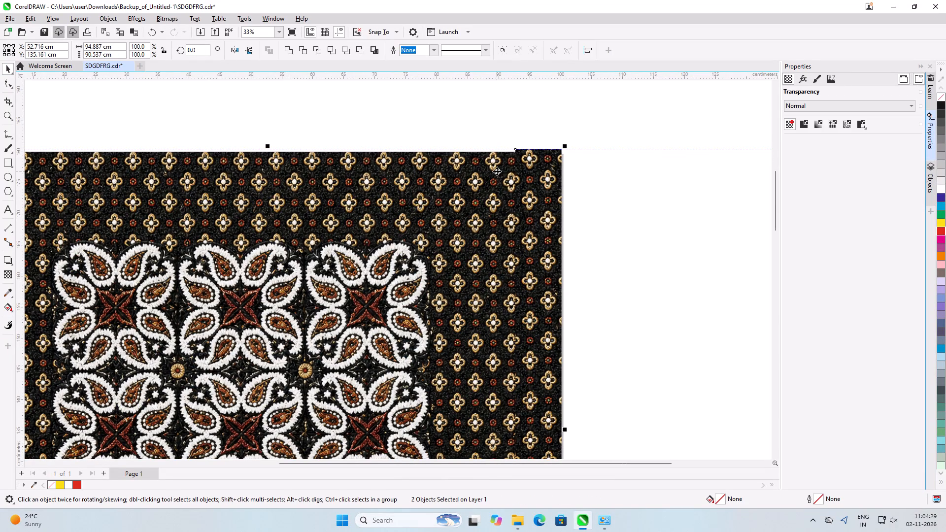
key(t)
click(632, 172)
Examine the rug's right side and the central junction between the upper and lower right strips.
scroll(543, 132, down, 7)
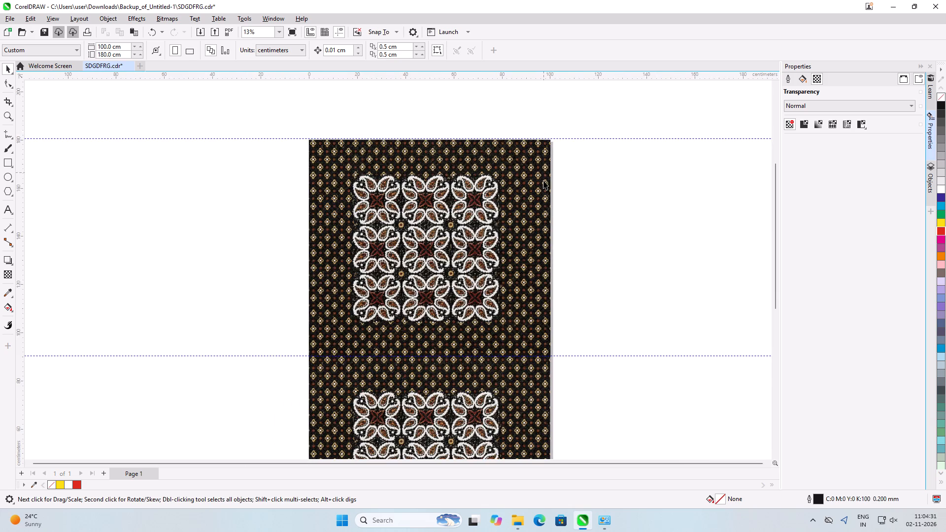
scroll(546, 341, up, 8)
click(541, 237)
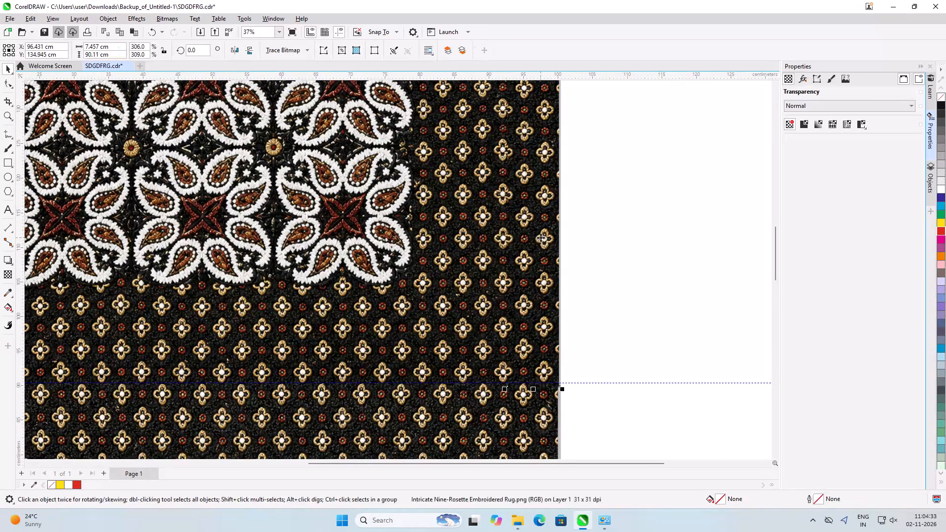
scroll(541, 237, down, 4)
click(579, 344)
scroll(549, 337, up, 7)
click(524, 260)
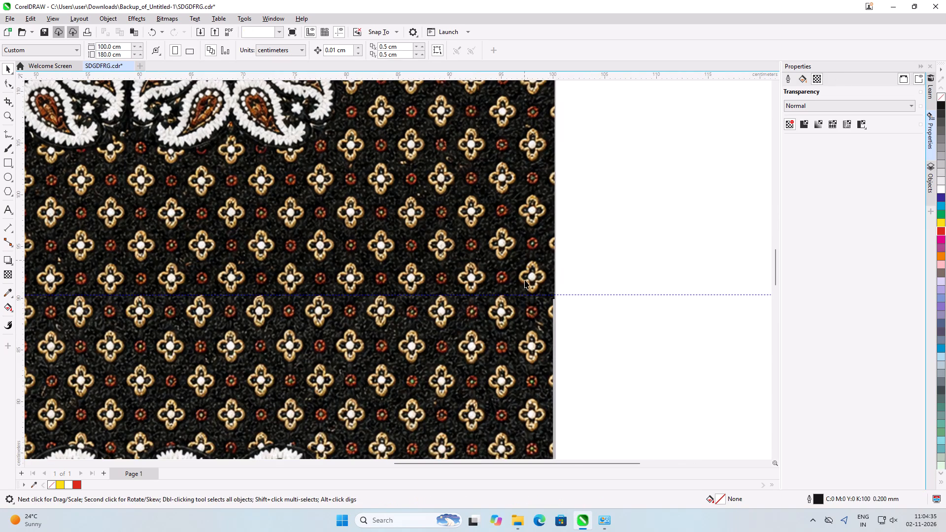
scroll(526, 335, up, 6)
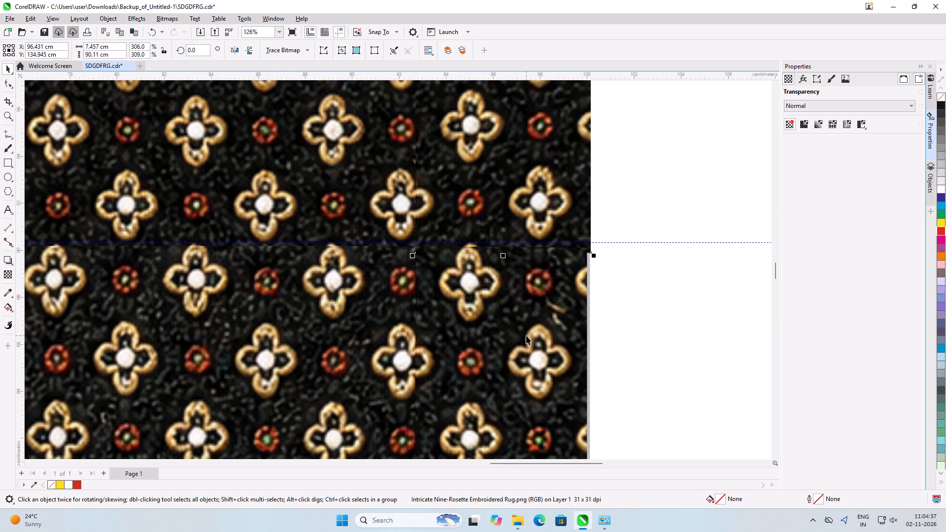
scroll(526, 335, down, 6)
scroll(556, 314, up, 6)
scroll(542, 258, up, 6)
Reshape the upper right strip by moving its right edge inward about 0.16 cm to the 100 cm page edge.
click(542, 258)
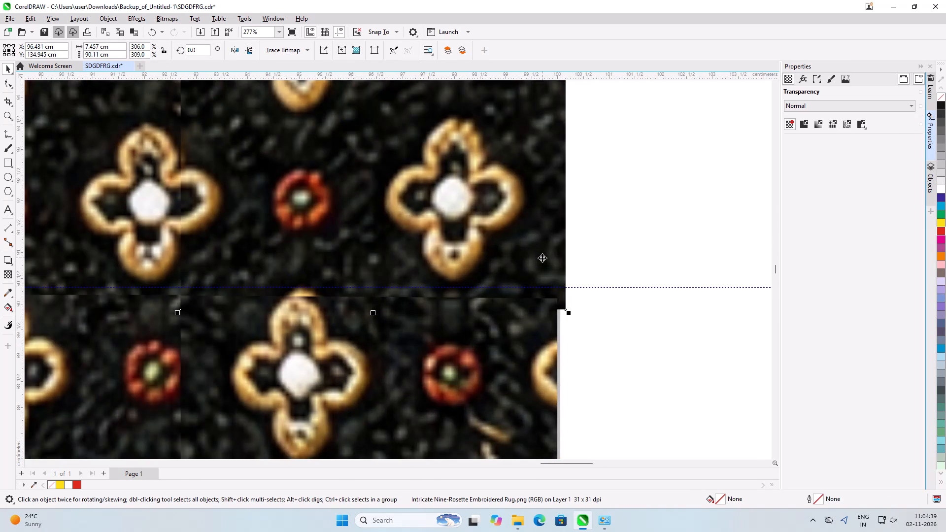
click(4, 83)
scroll(570, 298, up, 14)
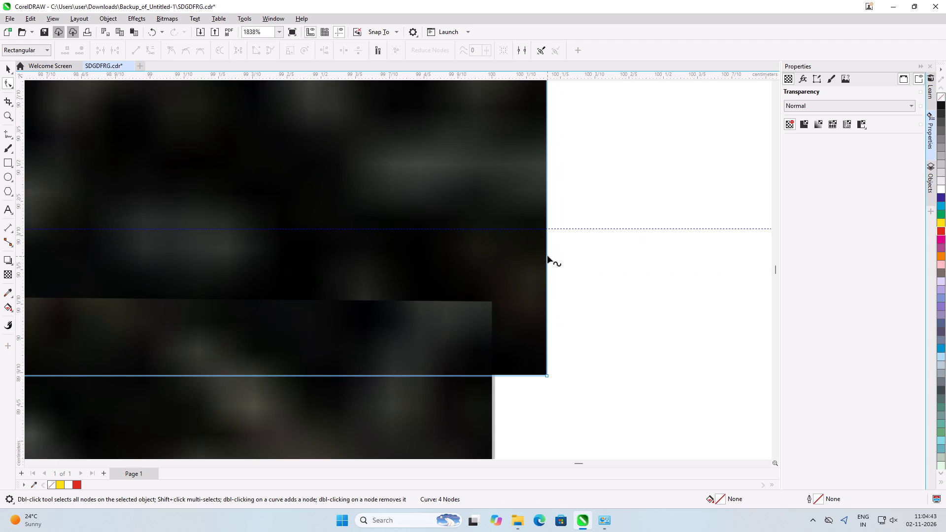
click(547, 254)
drag(545, 254, 534, 254)
click(546, 254)
drag(547, 254, 494, 258)
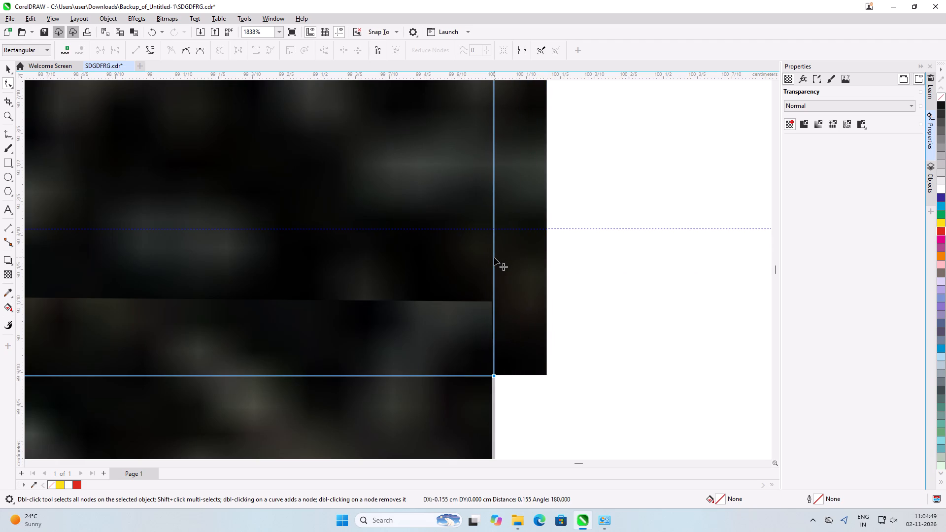
drag(494, 258, 492, 258)
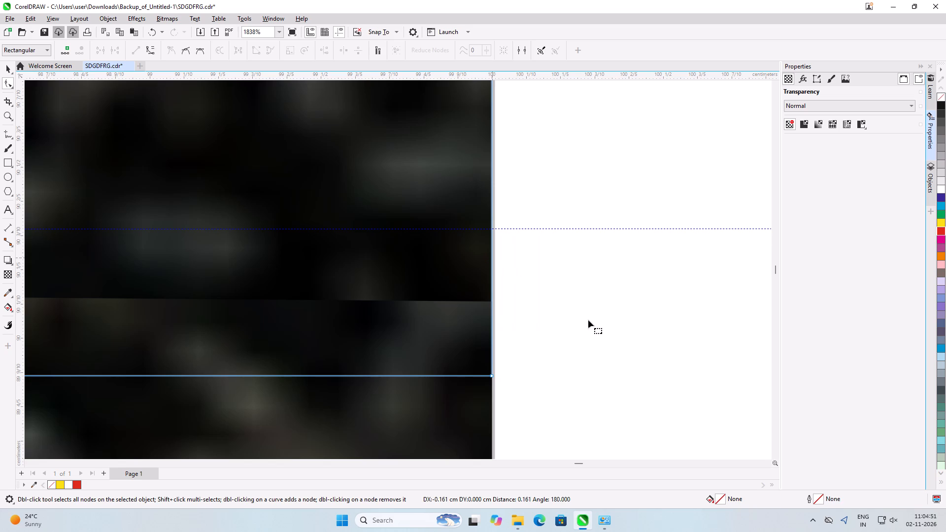
click(588, 321)
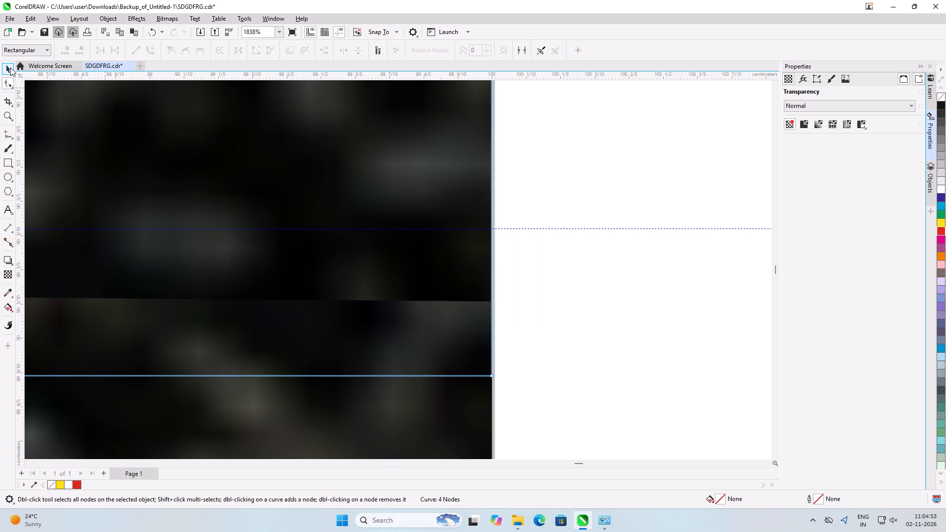
click(10, 67)
click(544, 348)
scroll(544, 348, down, 15)
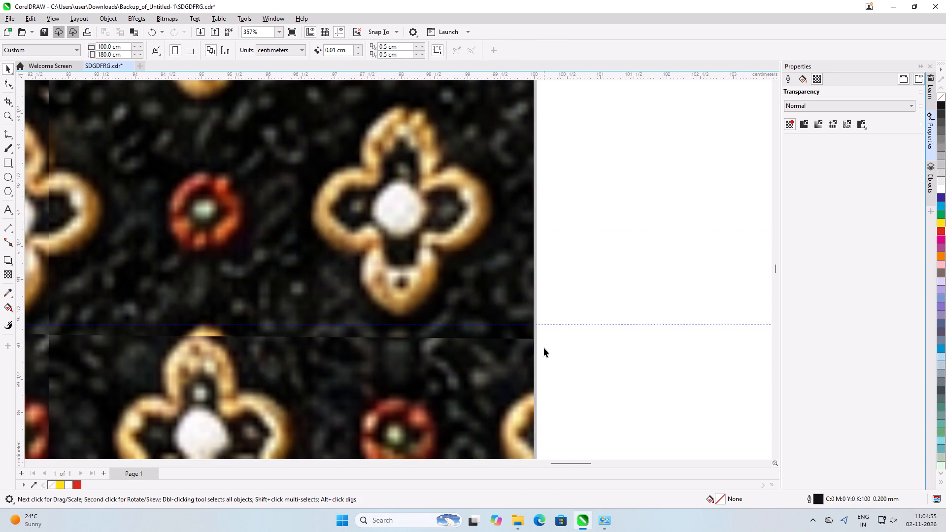
Delete the horizontal guideline crossing the middle of the rug at the junction of the upper and lower panels.
scroll(544, 348, down, 15)
scroll(589, 348, down, 6)
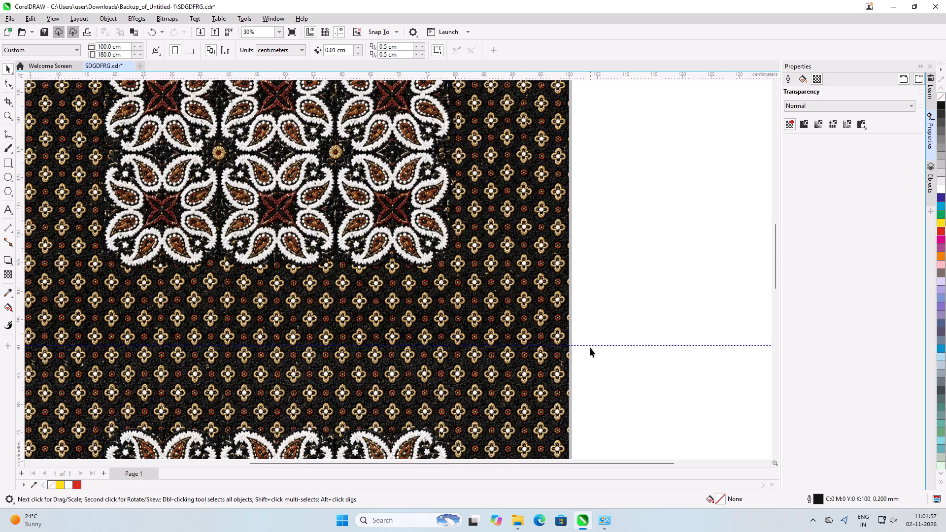
scroll(611, 347, down, 5)
click(635, 347)
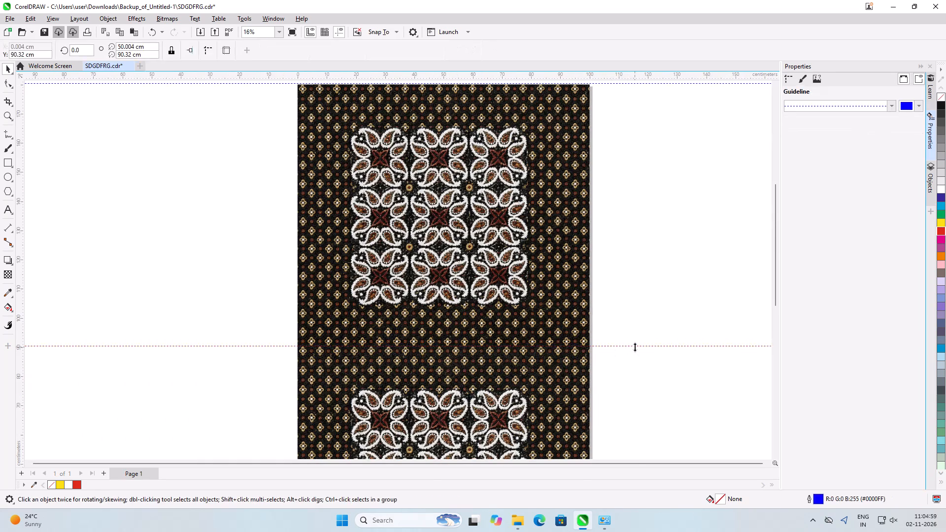
key(Delete)
Group all six bitmap pieces that make up the two-medallion rug artwork.
scroll(629, 347, down, 3)
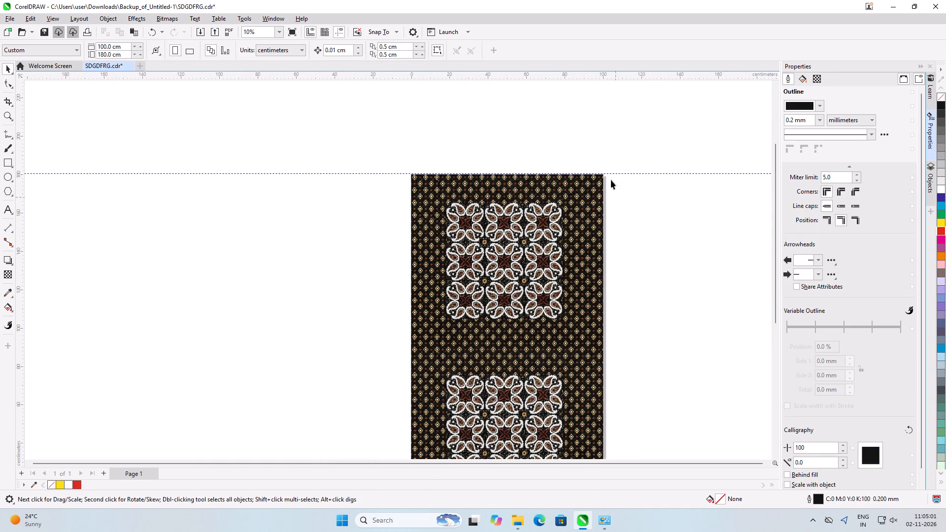
scroll(468, 112, down, 3)
drag(410, 118, 581, 392)
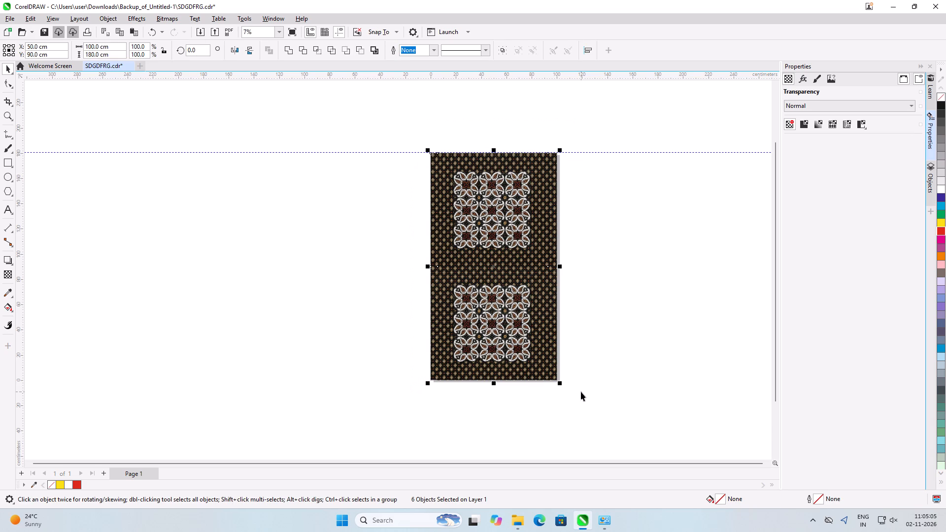
key(ctrl+g)
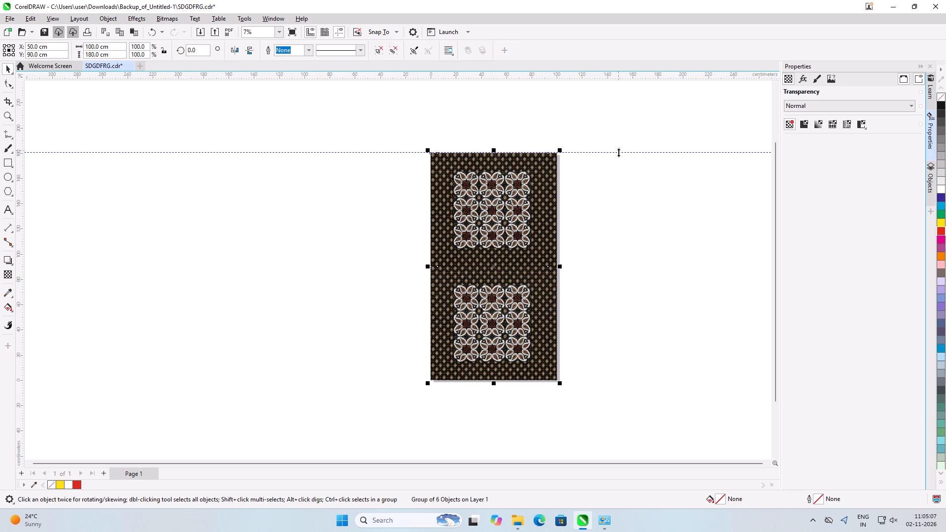
Delete the remaining horizontal guideline along the rug's top edge.
click(618, 152)
key(Delete)
click(606, 190)
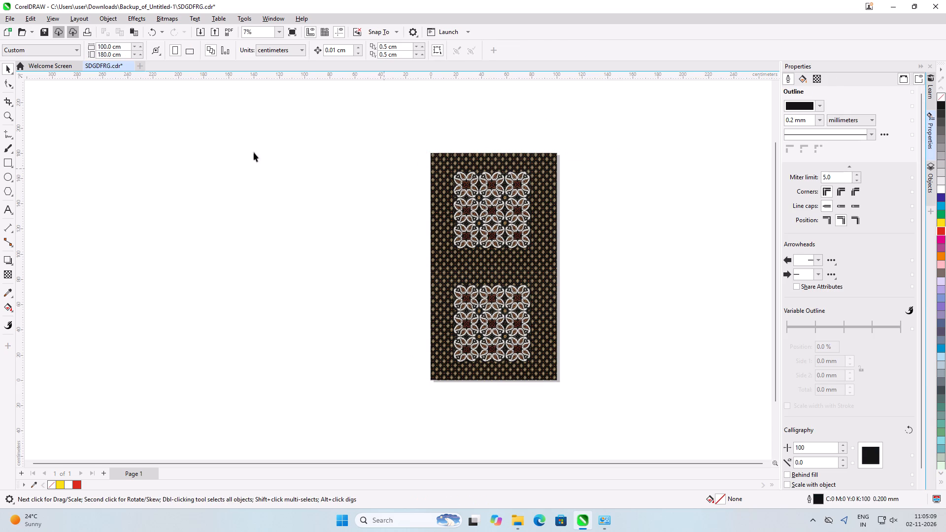
Export the finished rug artwork to the Downloads folder as a JPG bitmap named SDGDFRG.
scroll(239, 152, down, 5)
scroll(324, 174, up, 3)
key(ctrl+e)
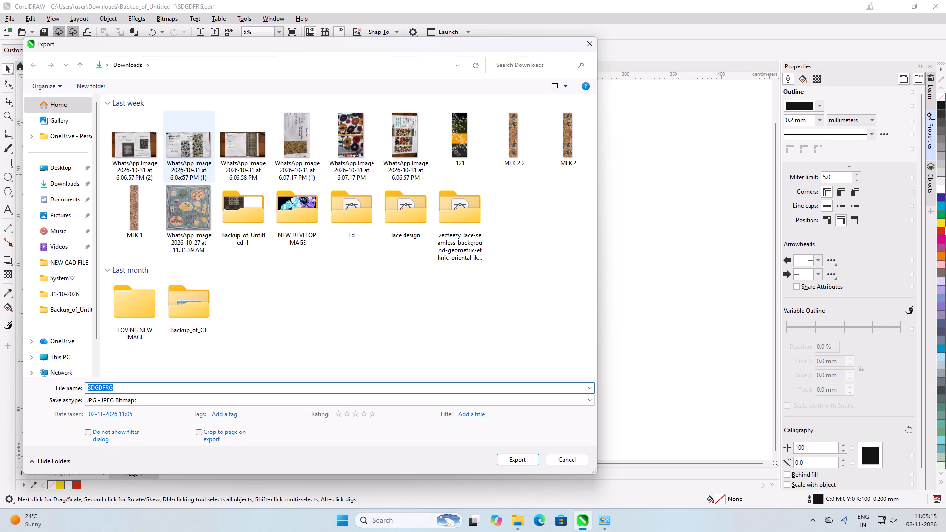
click(500, 456)
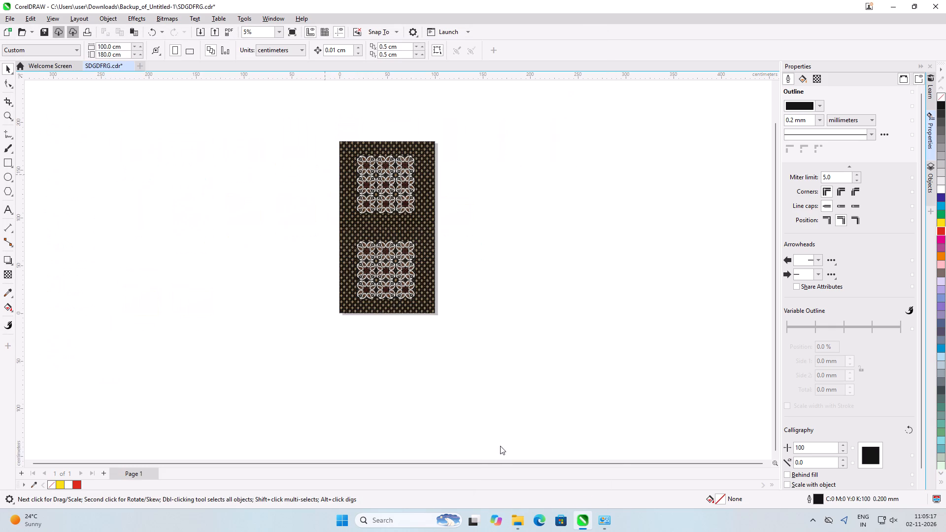
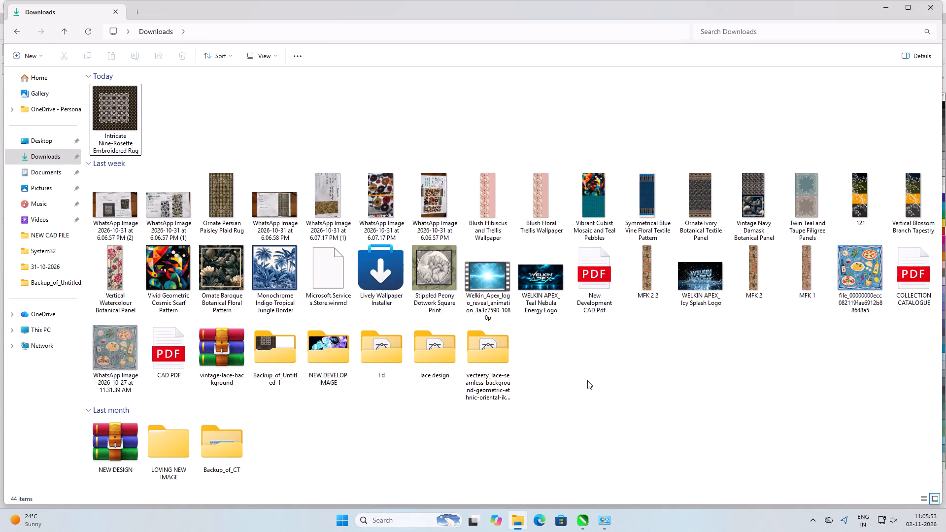
Open the Ornate Persian Paisley Plaid Rug image from Downloads and examine its arches, paisley motifs and central medallion up close.
click(587, 380)
double_click(218, 199)
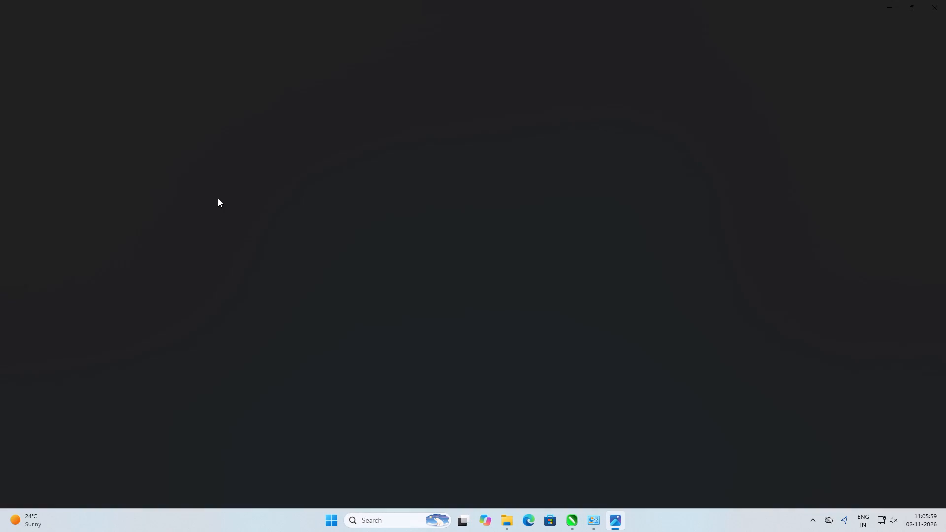
scroll(444, 160, up, 4)
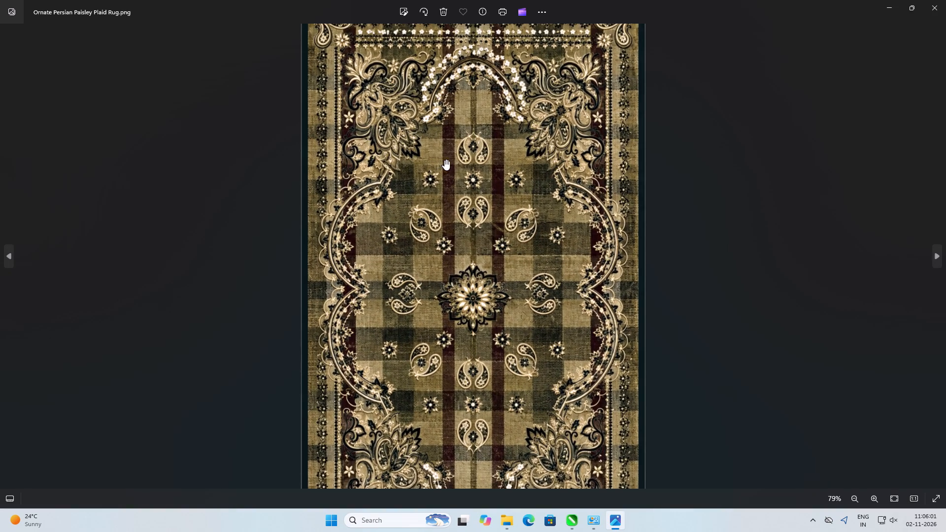
scroll(444, 215, up, 14)
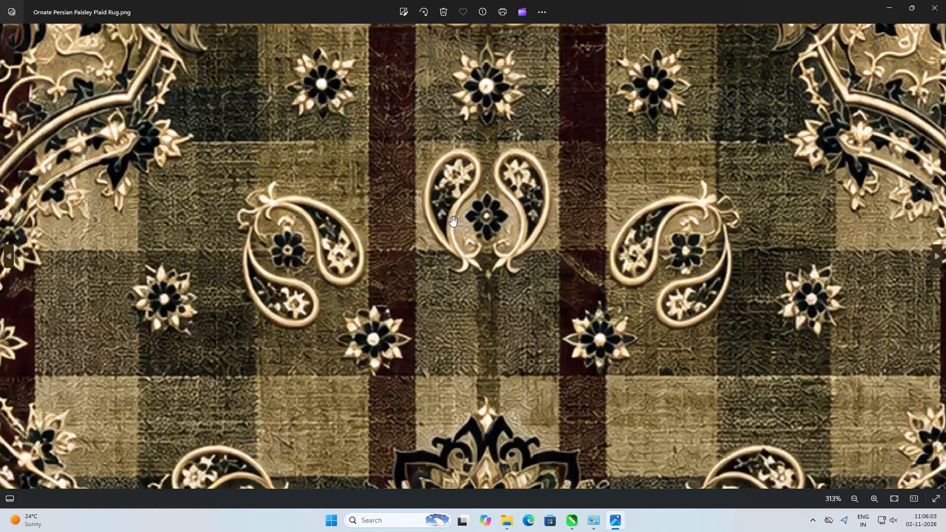
scroll(451, 216, down, 6)
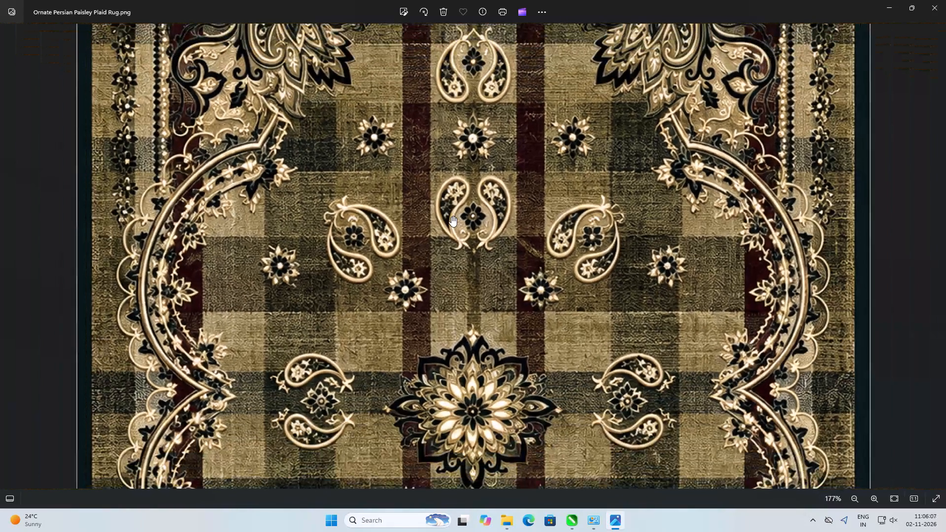
scroll(451, 216, down, 8)
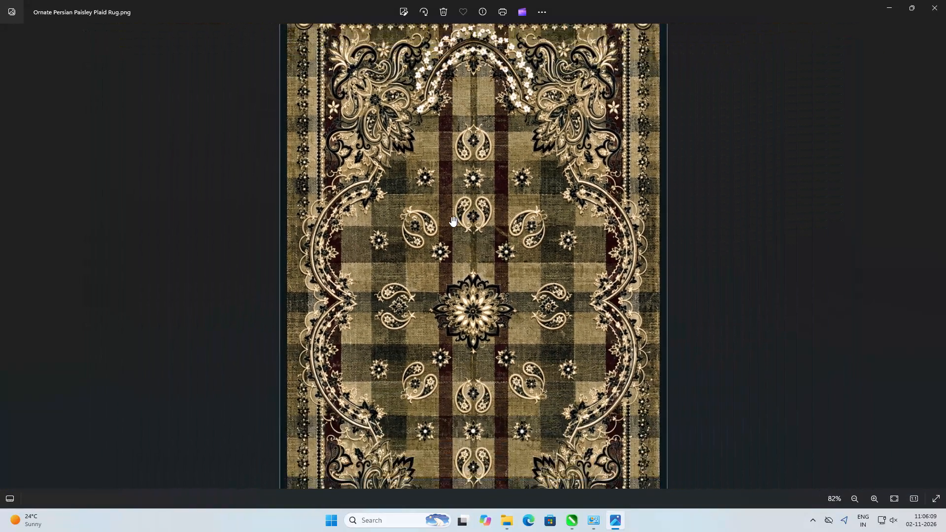
scroll(444, 51, up, 6)
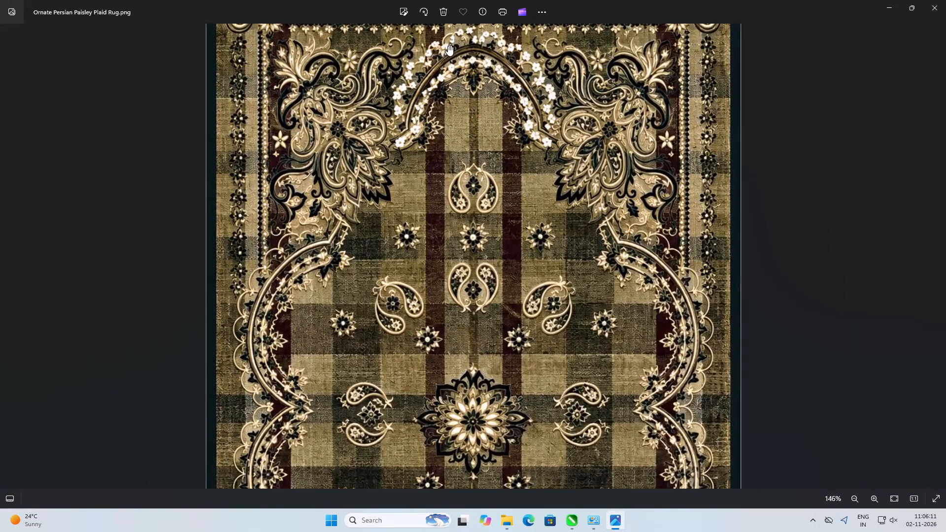
scroll(479, 37, up, 5)
scroll(479, 37, down, 6)
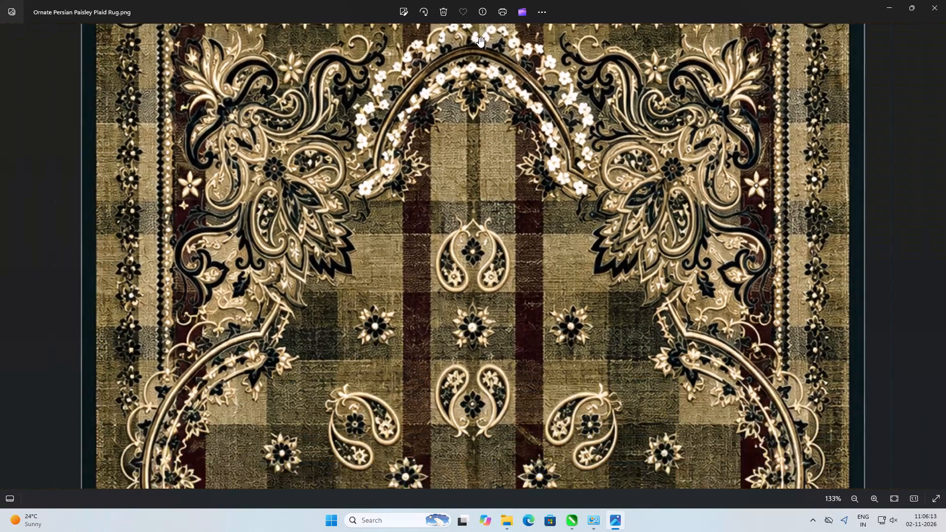
scroll(477, 52, down, 15)
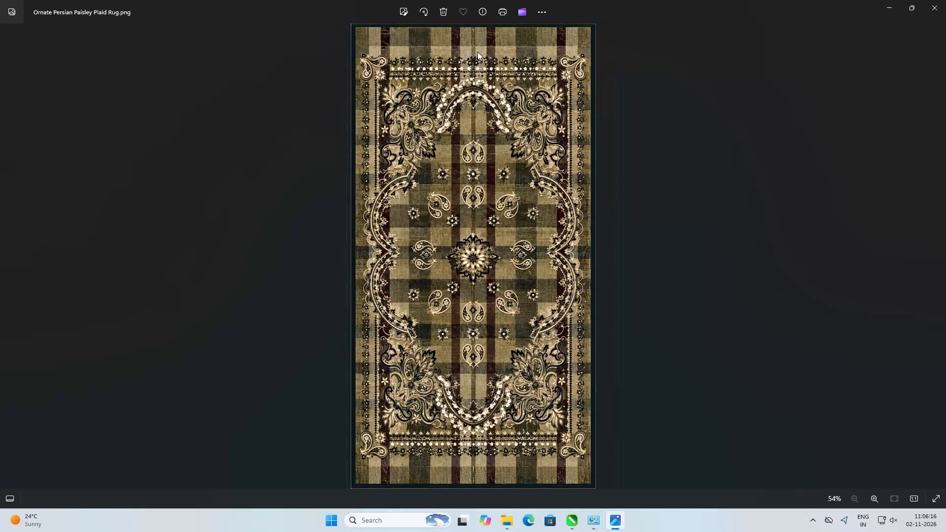
click(945, 0)
click(685, 427)
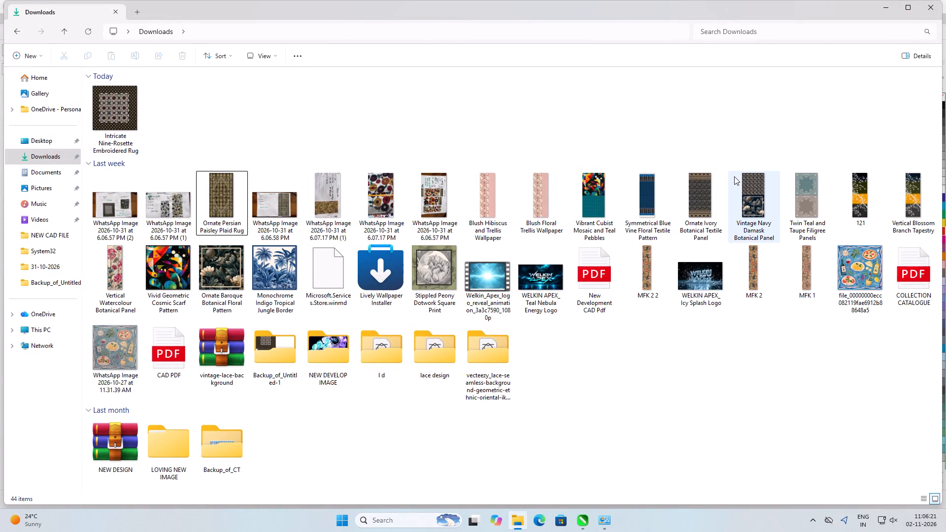
Switch back to CorelDRAW and complete the rug's JPEG export in CMYK color at highest quality, 100%.
click(587, 524)
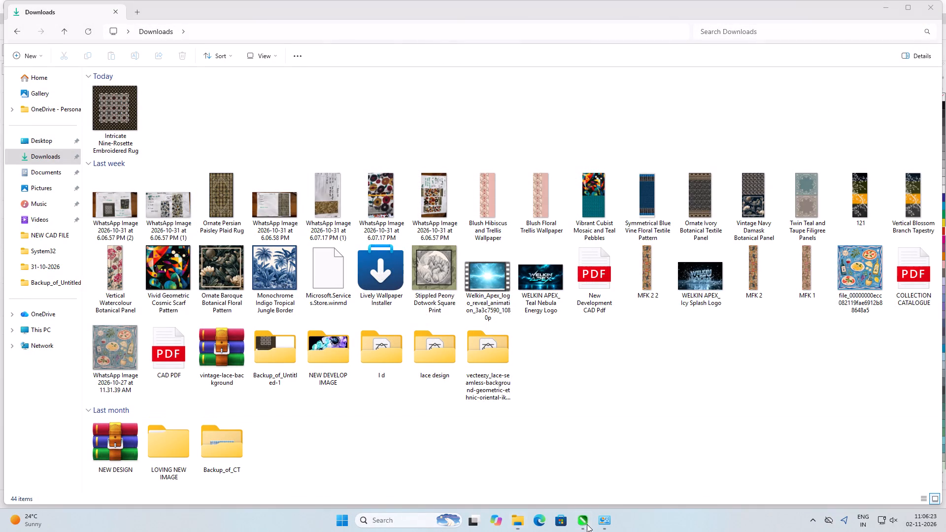
click(882, 9)
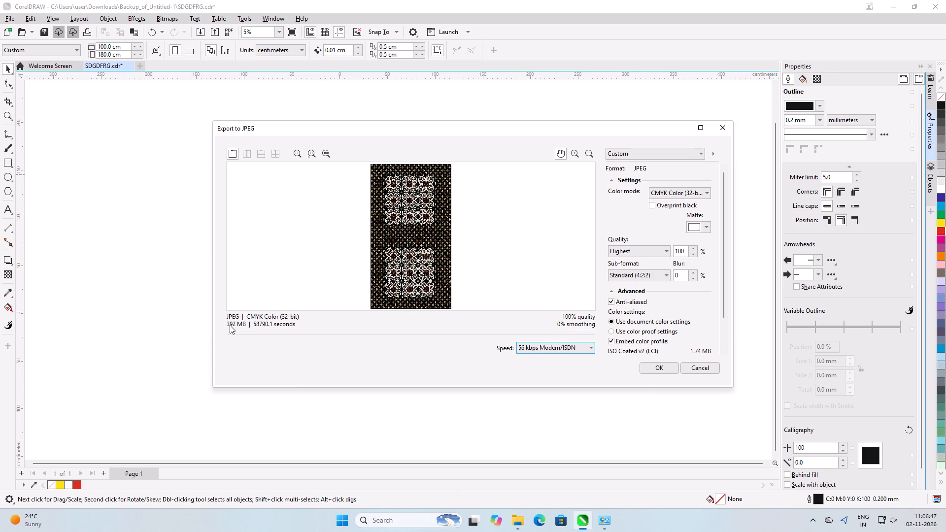
scroll(377, 256, up, 6)
click(657, 370)
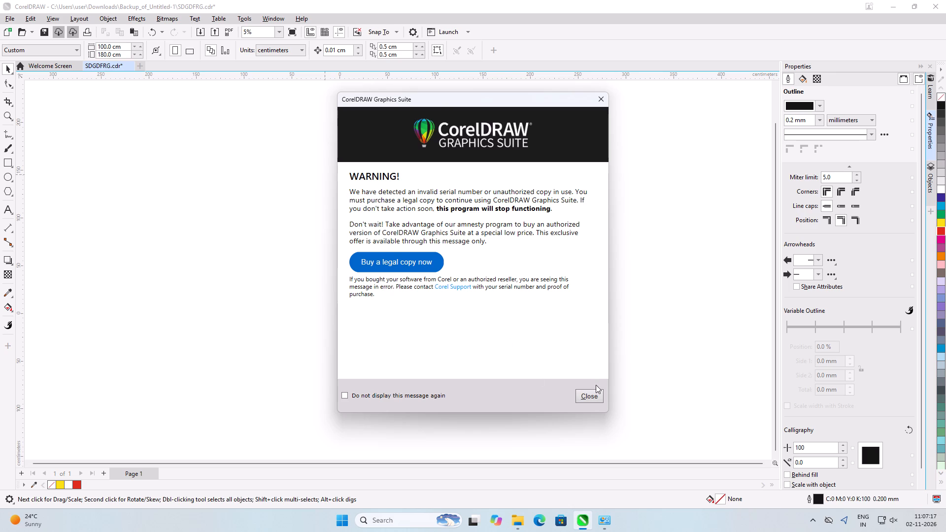
click(601, 397)
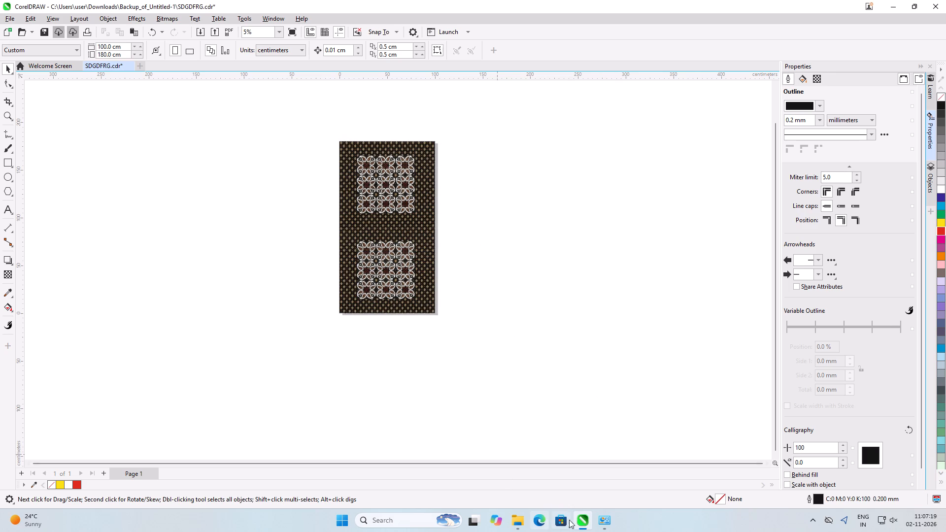
Search for Adobe and launch Adobe Illustrator 2023.
click(644, 531)
text(adobe)
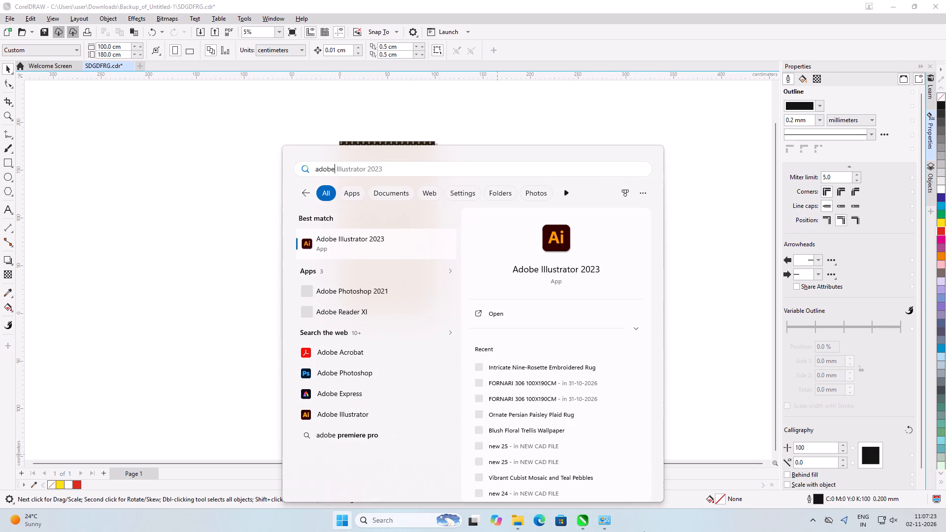
key(Return)
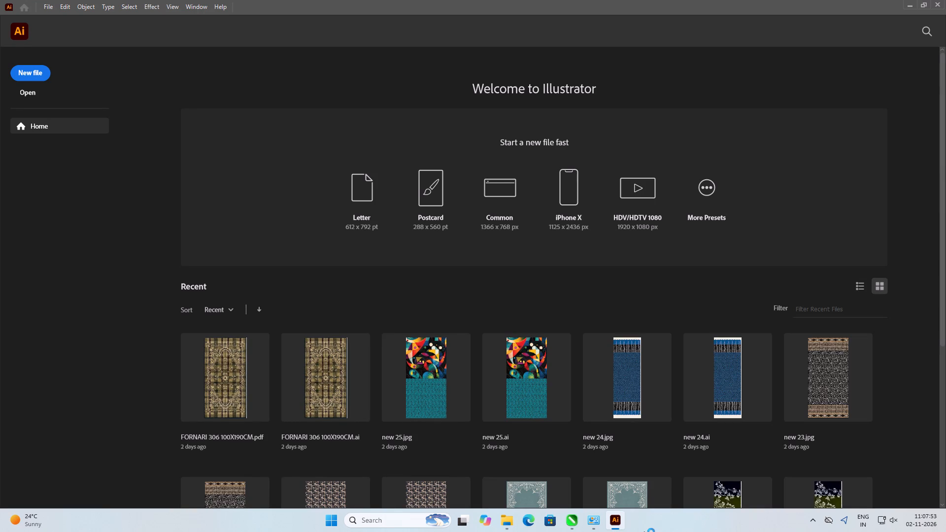
Create a new 100 × 180 cm portrait document in CMYK color with 300 ppi raster effects.
scroll(644, 531, up, 1)
click(27, 62)
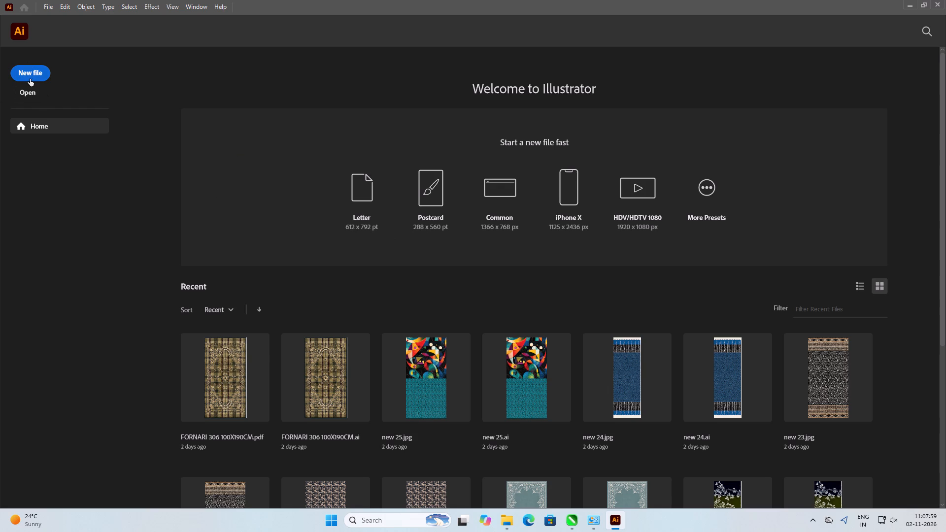
click(32, 79)
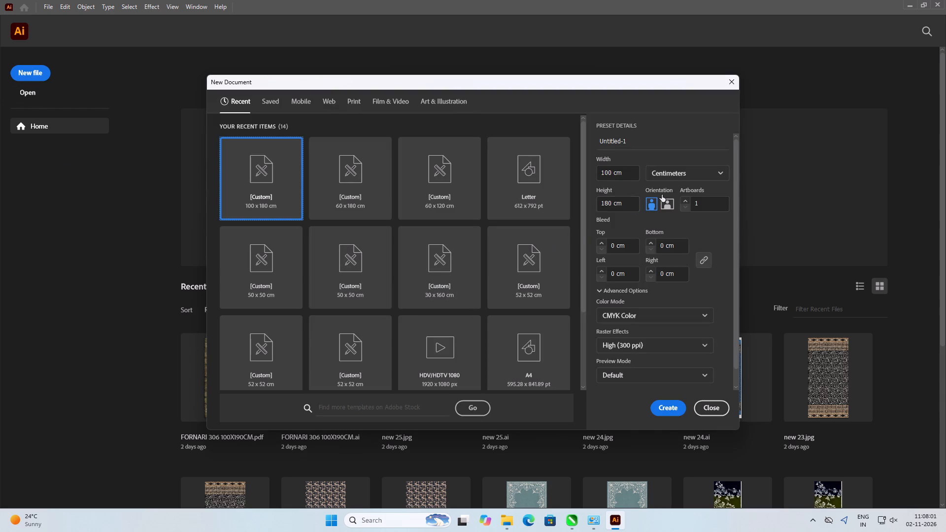
click(663, 405)
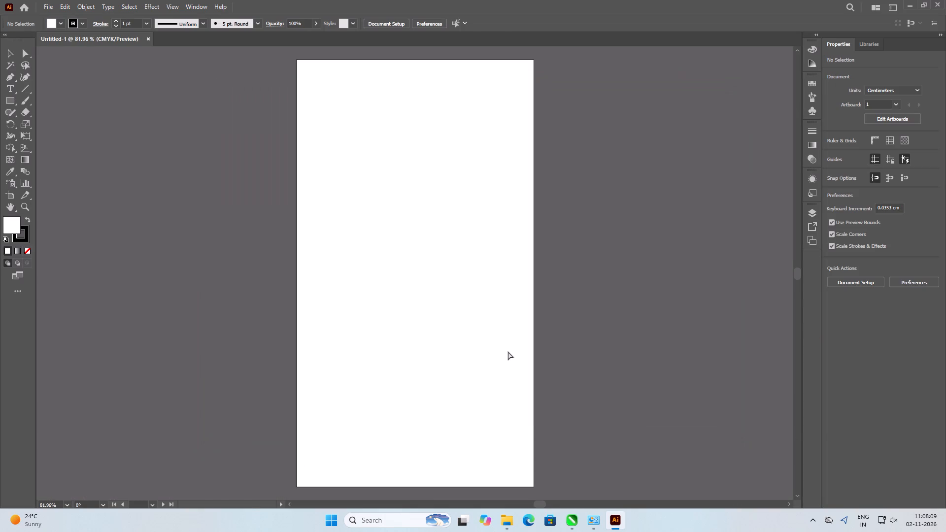
Place SDGDFRG.jpg from Downloads as a linked image, starting at the artboard's upper-left corner.
key(ctrl+shift+p)
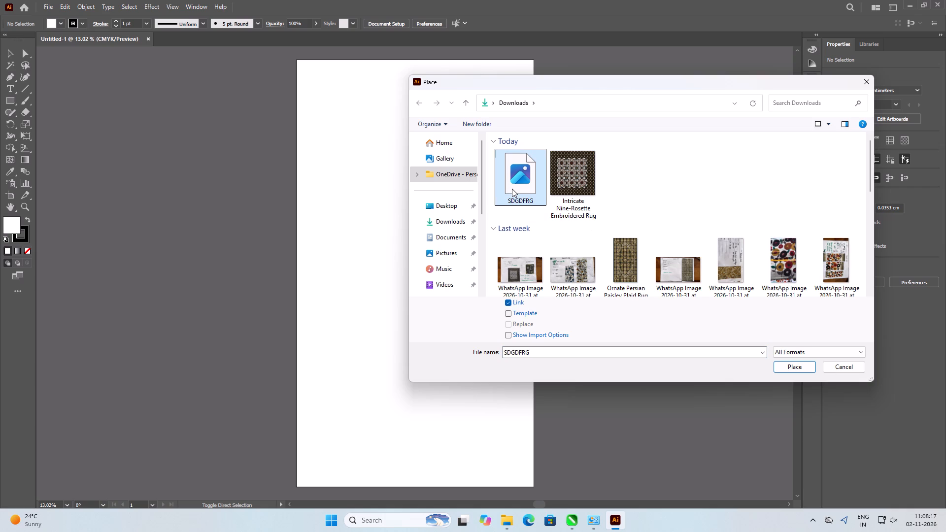
click(563, 176)
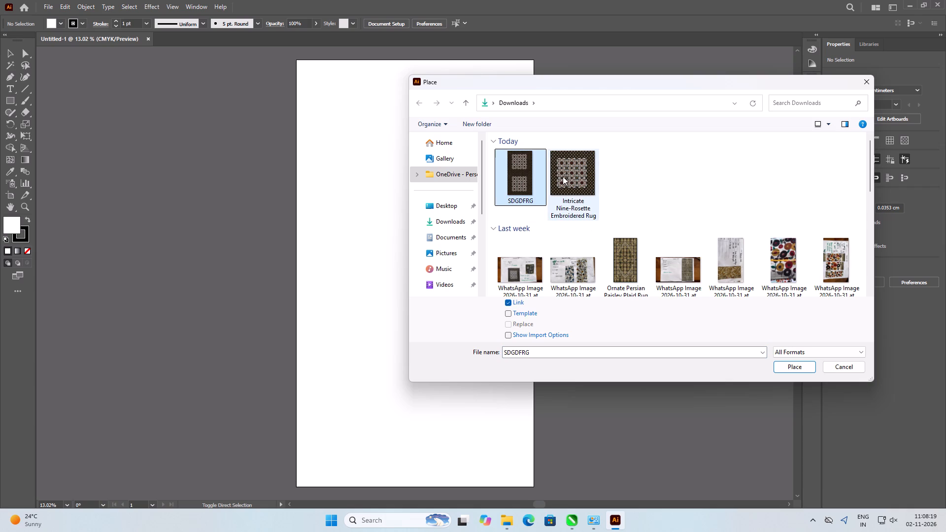
click(544, 180)
click(800, 368)
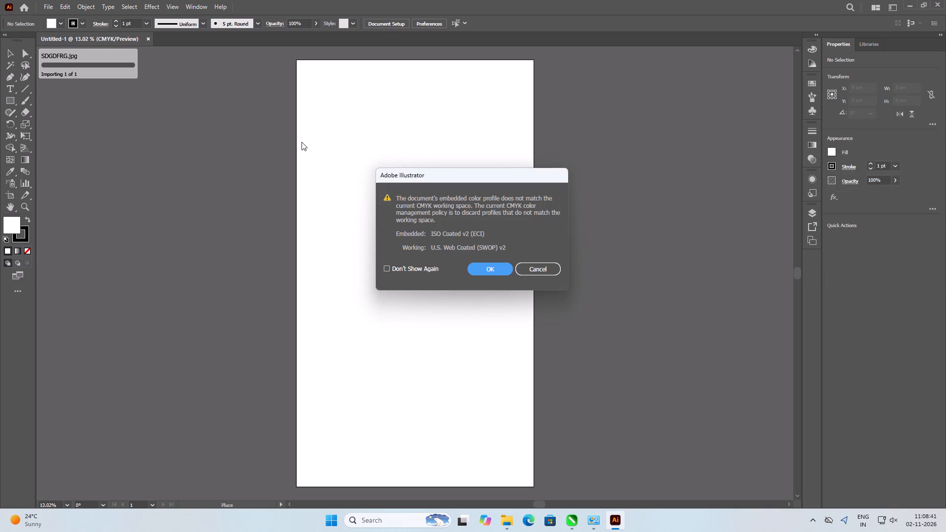
key(Return)
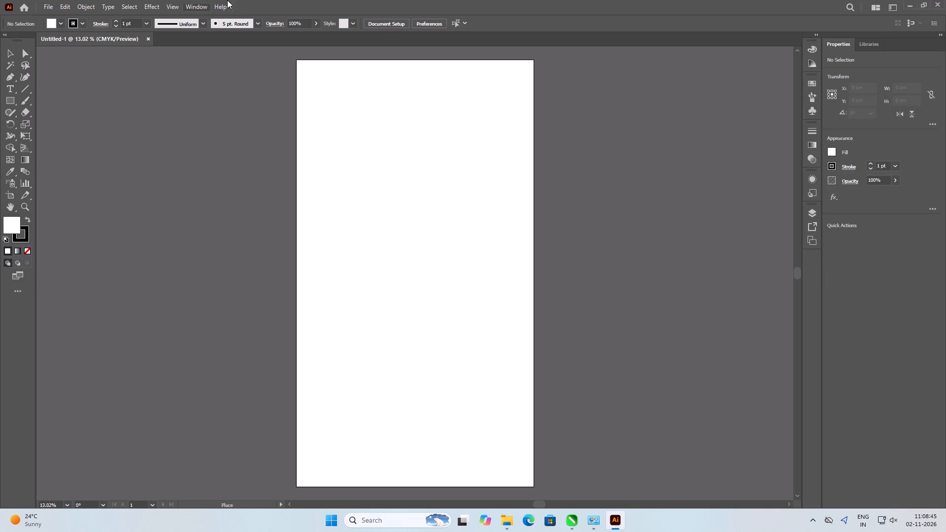
click(296, 60)
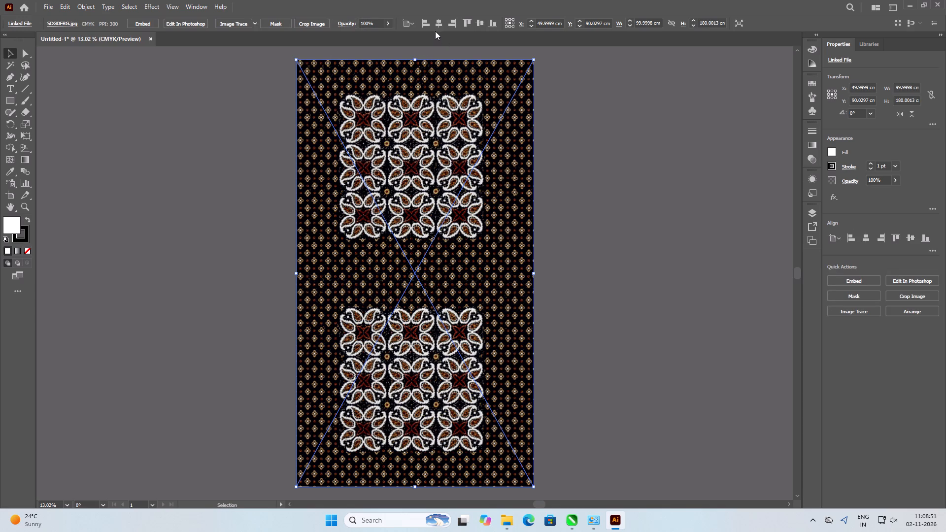
Align the placed rug image by its horizontal and vertical centres, and deselect it.
click(437, 24)
click(480, 23)
click(613, 109)
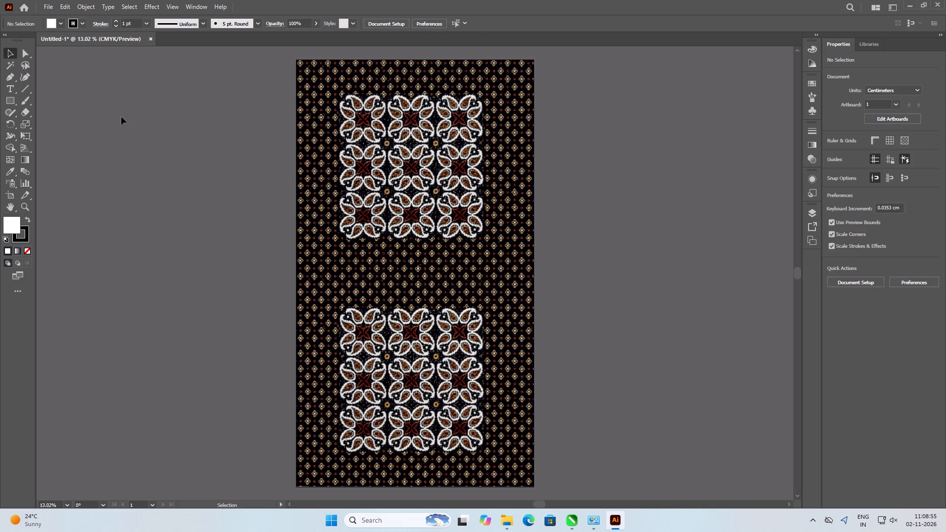
Examine the placed rug artwork, checking the small-flower band between the two medallions up close.
scroll(454, 278, up, 6)
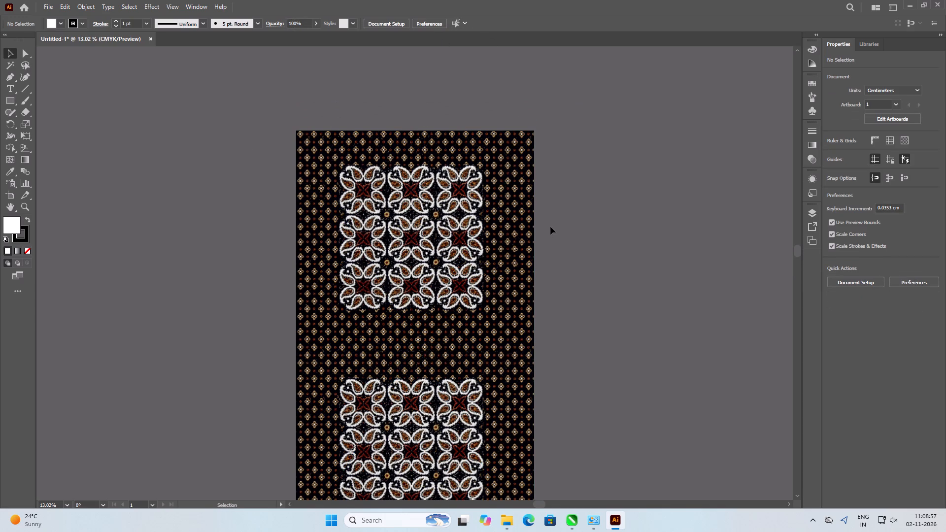
scroll(508, 191, down, 7)
click(577, 255)
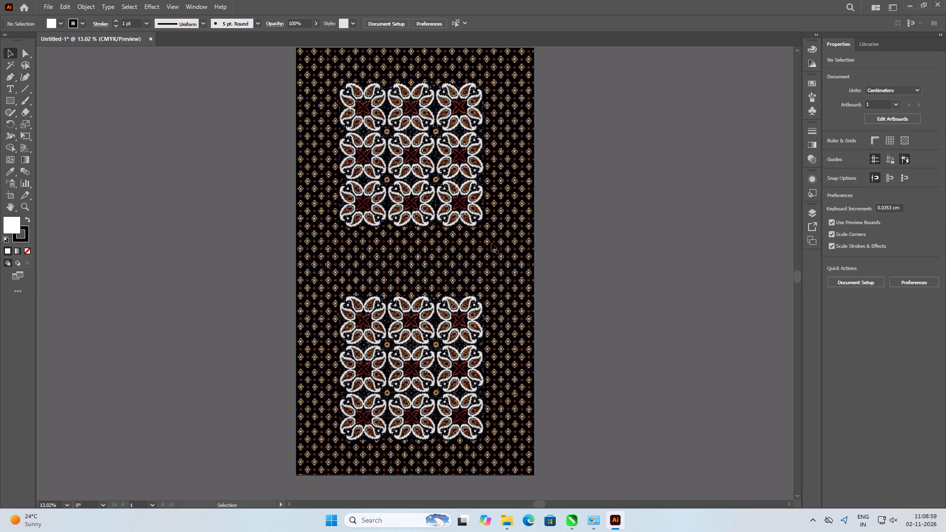
alt+scroll(463, 259, up, 2)
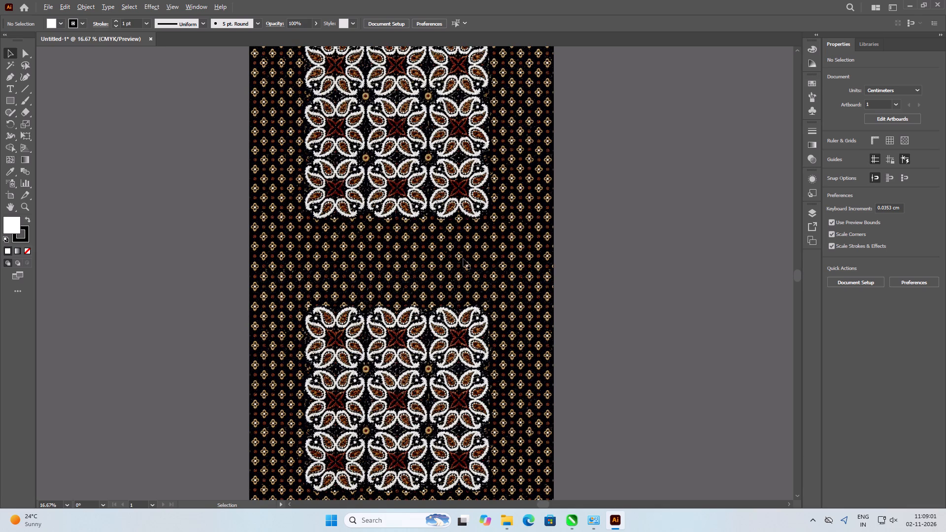
alt+scroll(463, 259, down, 3)
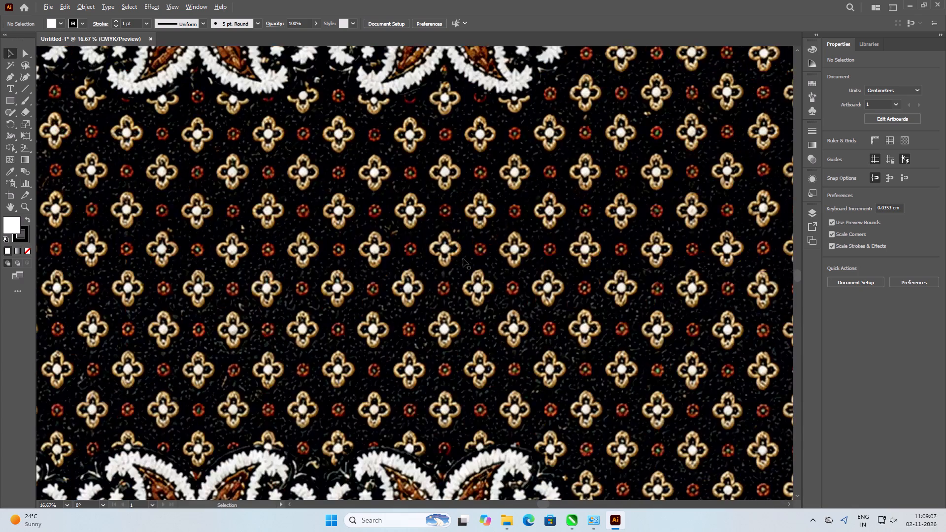
alt+scroll(463, 259, down, 2)
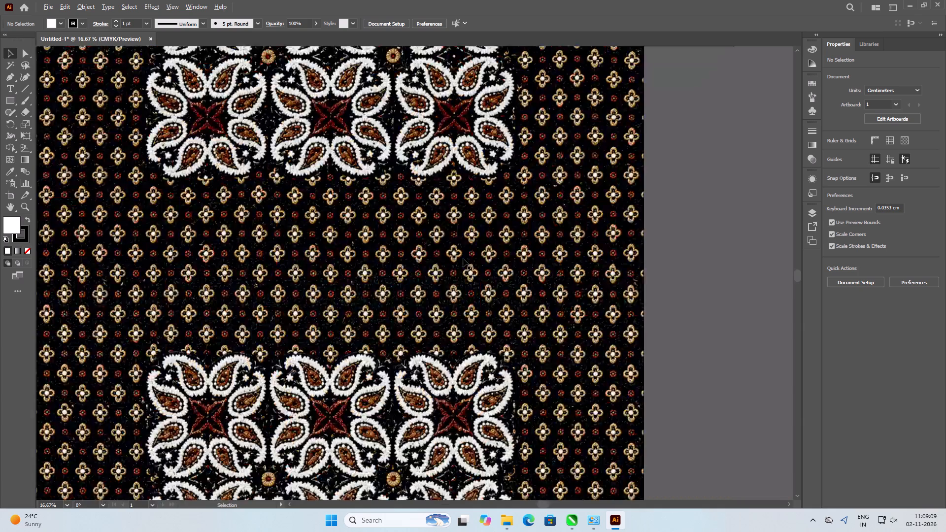
alt+scroll(463, 259, down, 1)
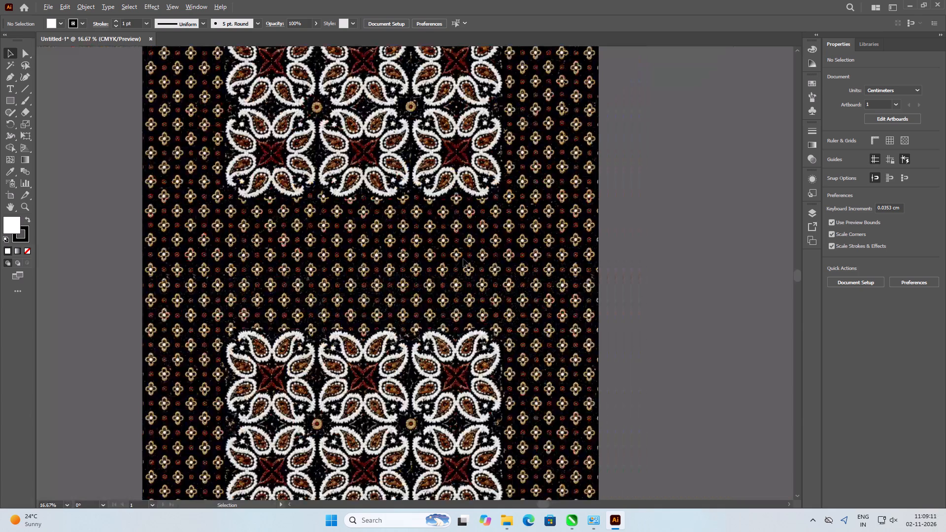
Start an Image Trace of the linked SDGDFRG.jpg rug image using a tracing preset, continuing despite the large image size.
alt+scroll(463, 259, down, 2)
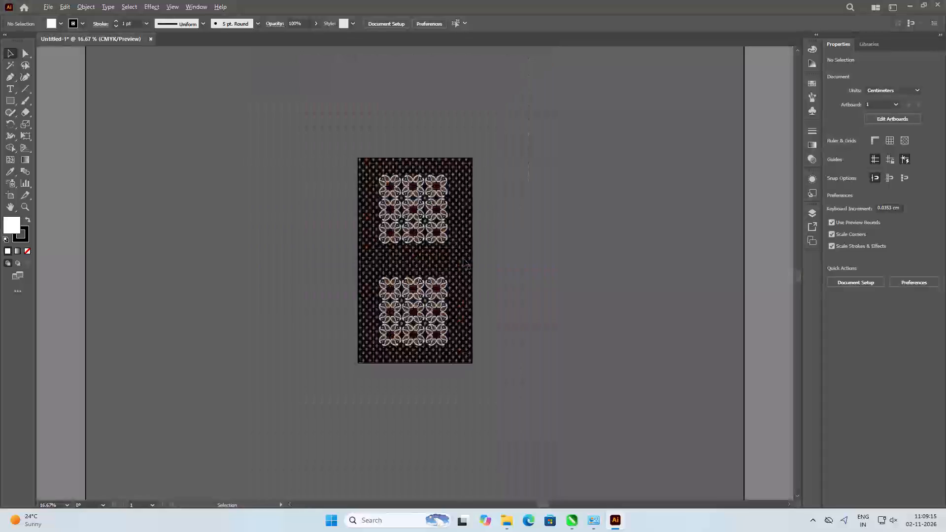
alt+scroll(463, 259, up, 2)
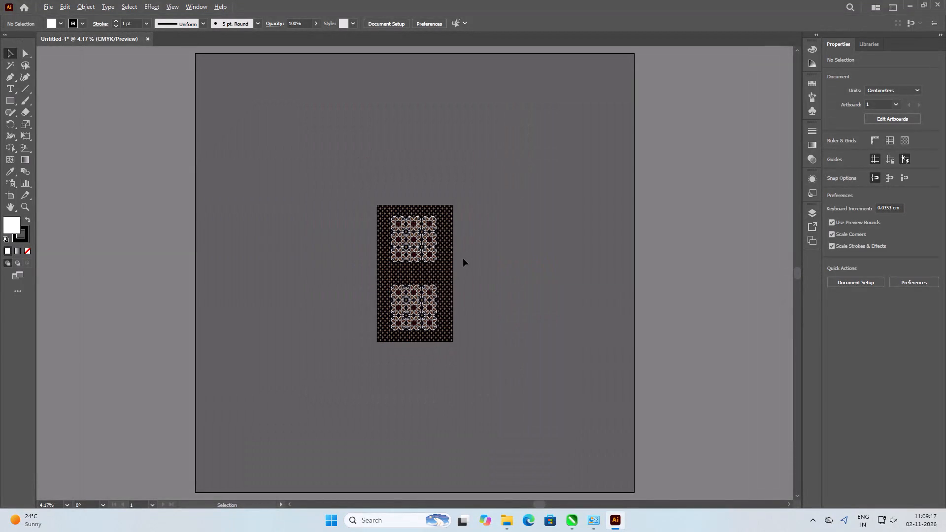
key(ctrl+0)
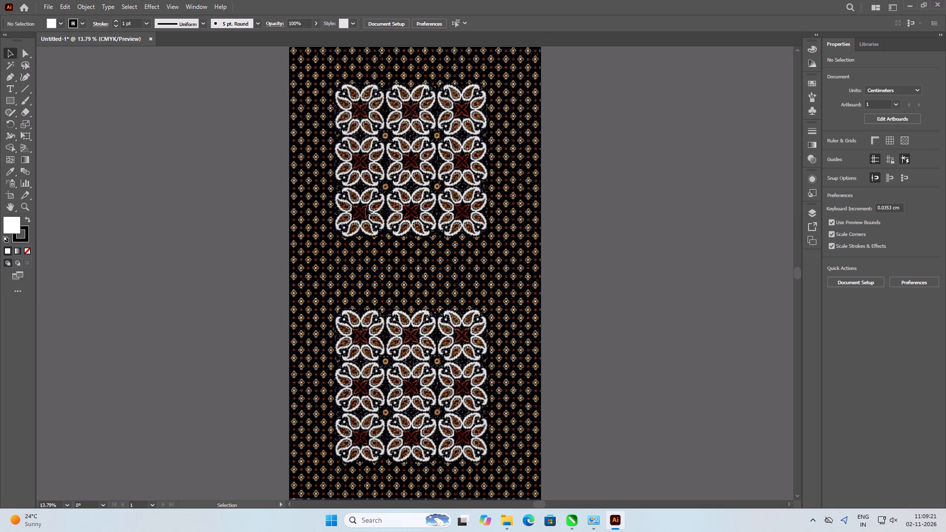
click(365, 225)
click(258, 25)
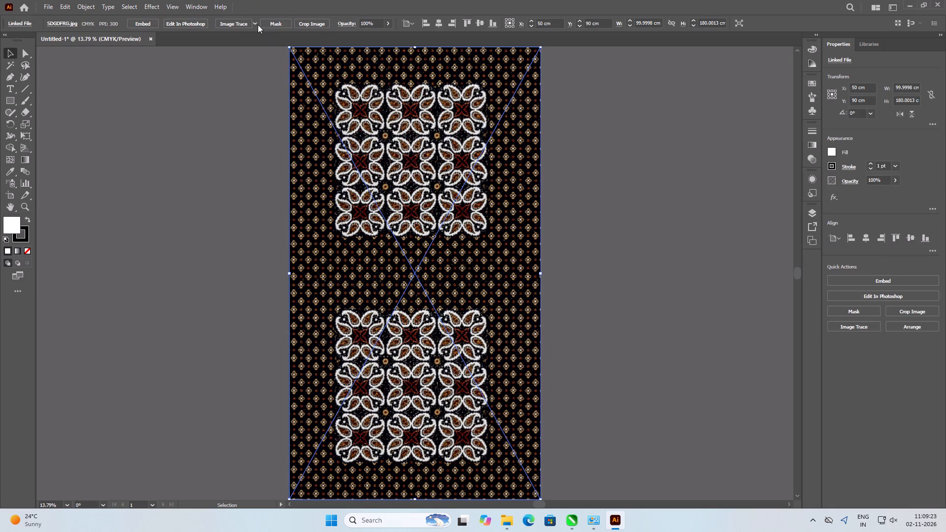
click(256, 24)
click(271, 59)
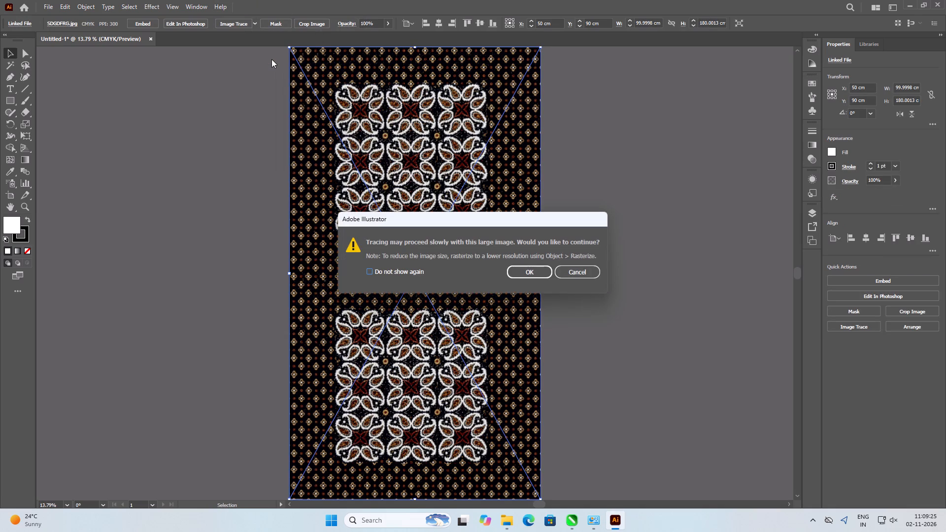
click(529, 271)
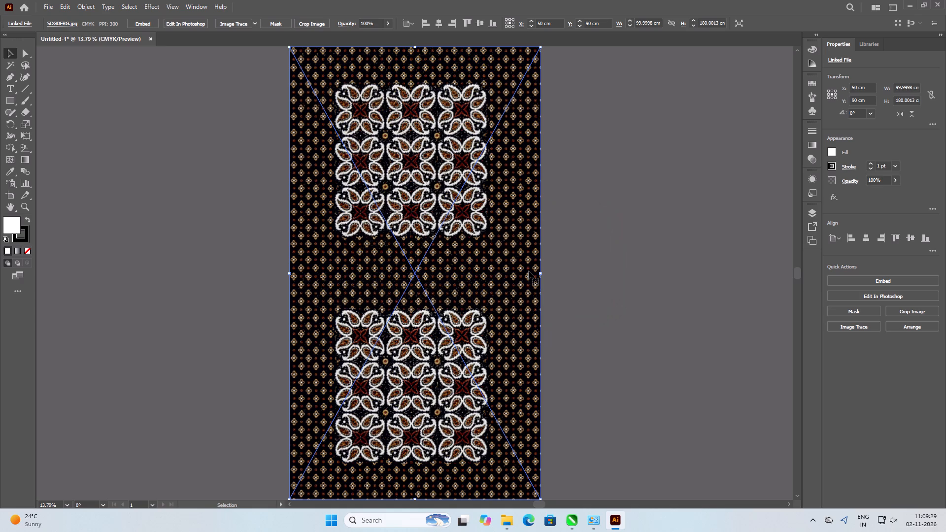
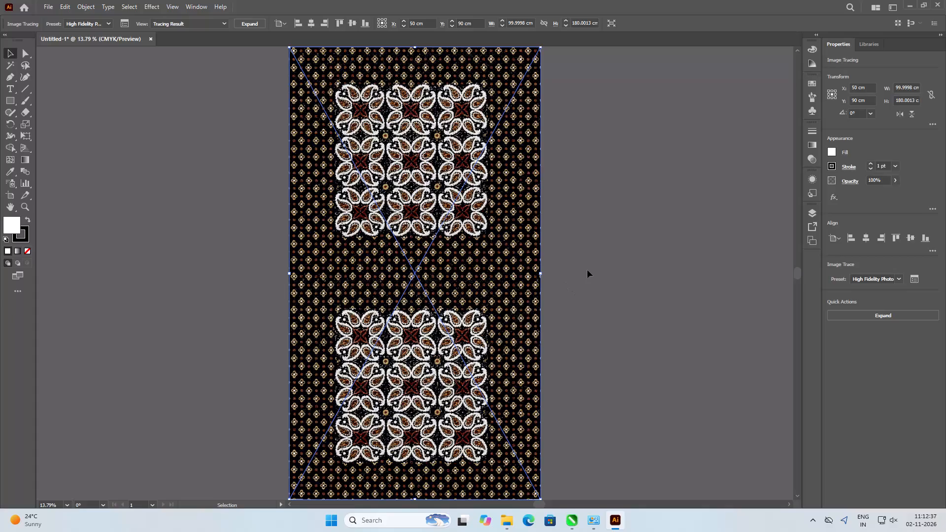
Expand the High Fidelity Photo tracing of the rug image into editable vector paths, and deselect the result.
click(587, 270)
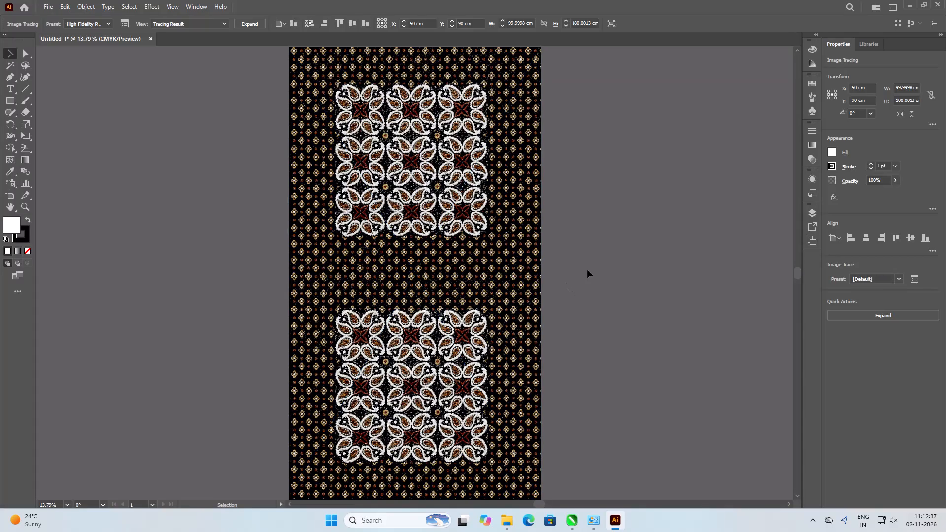
scroll(401, 115, up, 6)
scroll(401, 115, down, 7)
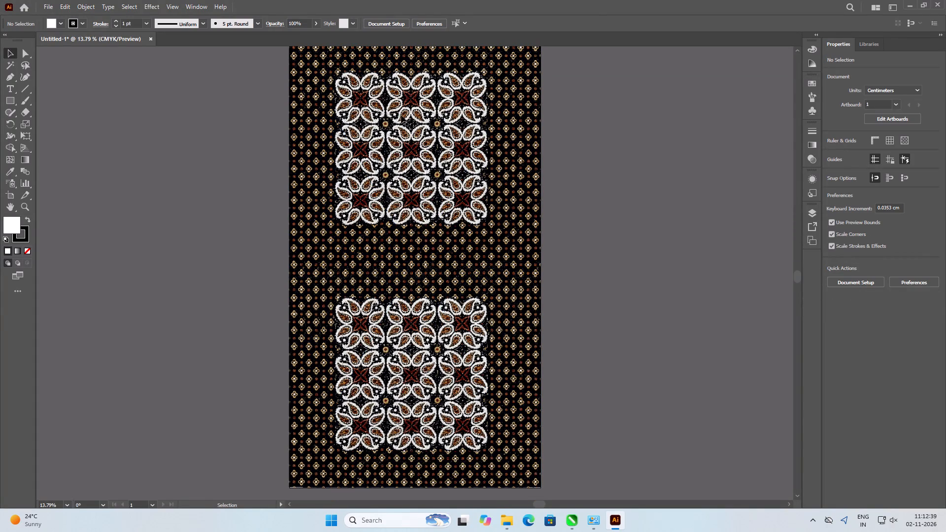
click(401, 115)
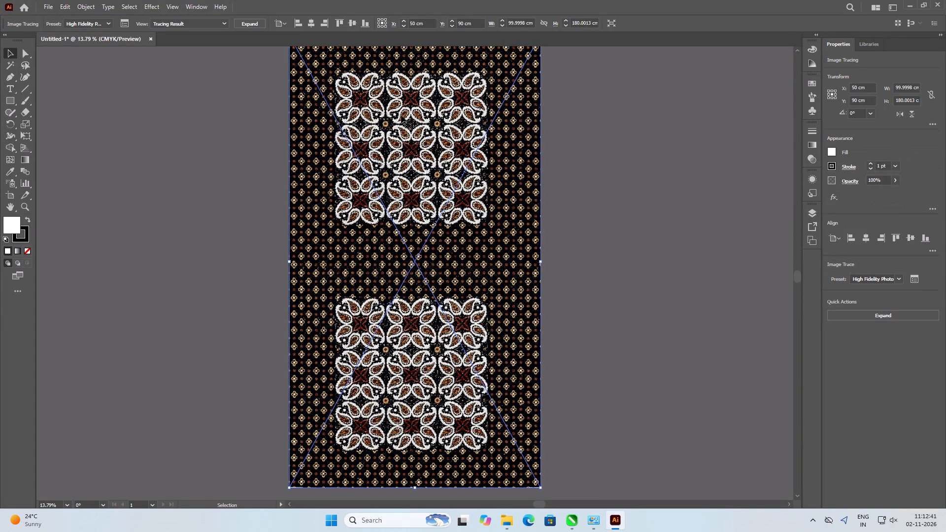
click(257, 25)
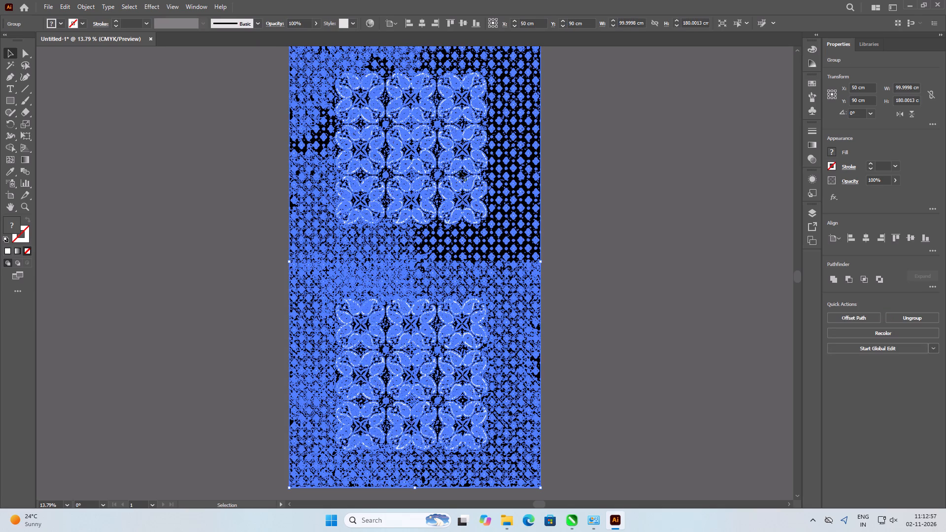
click(171, 111)
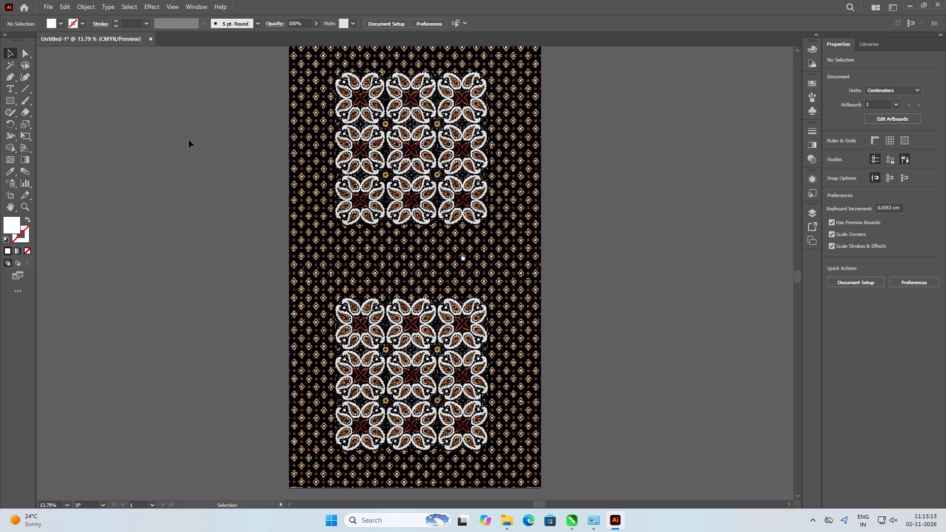
click(597, 282)
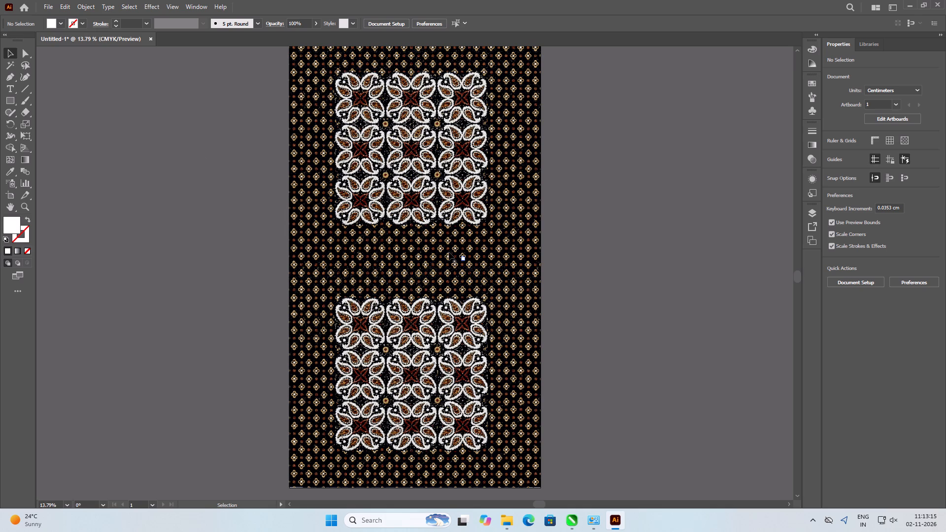
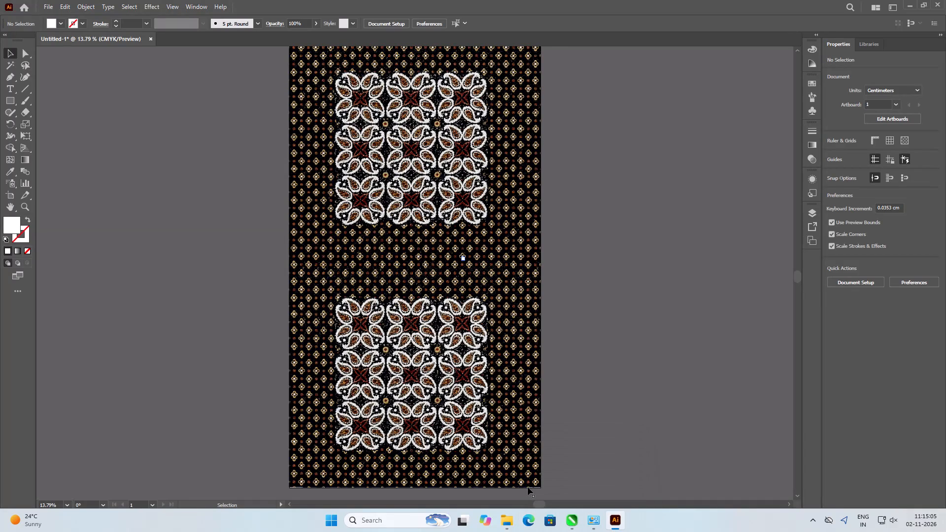
Inspect the expanded rug artwork's bottom edge up close, including its path outlines, and return to the full artboard with nothing selected.
alt+scroll(528, 487, up, 5)
scroll(555, 384, down, 7)
alt+scroll(565, 453, up, 7)
alt+scroll(585, 390, down, 3)
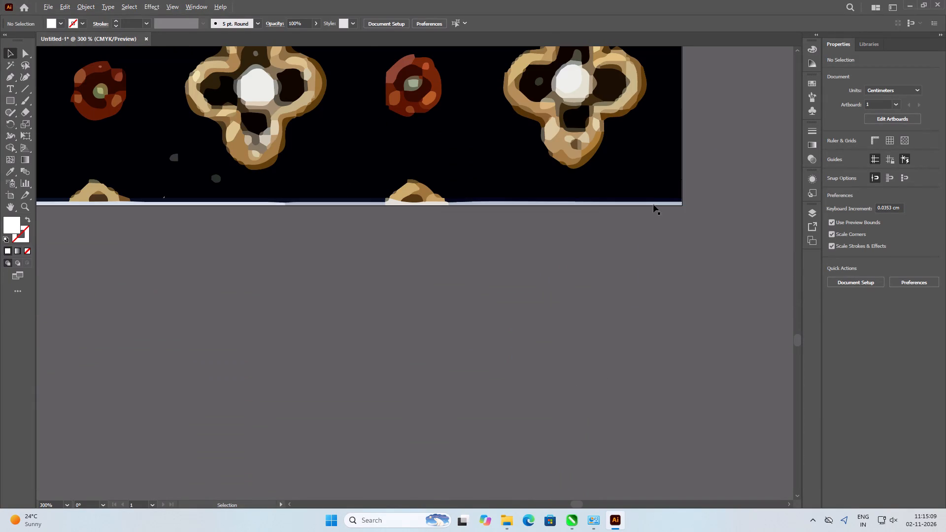
alt+scroll(653, 204, up, 1)
click(653, 204)
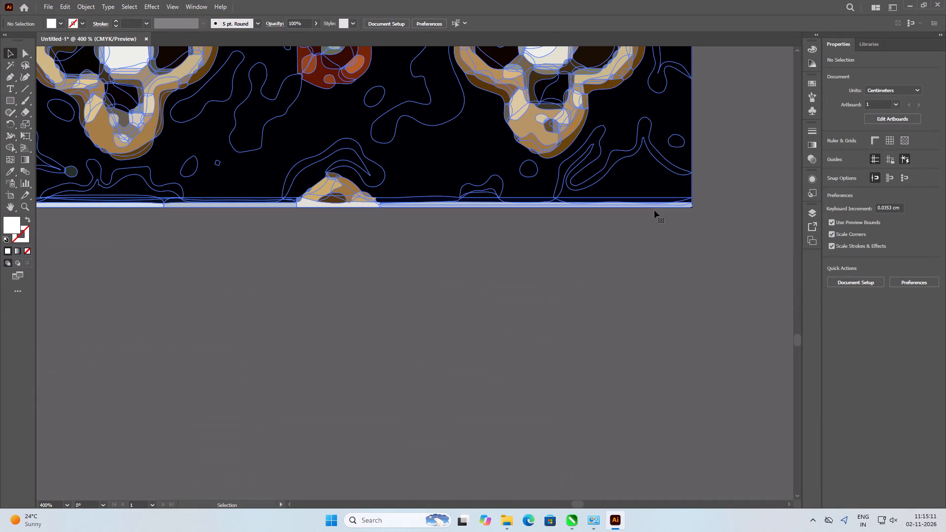
scroll(639, 224, down, 6)
alt+scroll(639, 224, down, 2)
key(ctrl+0)
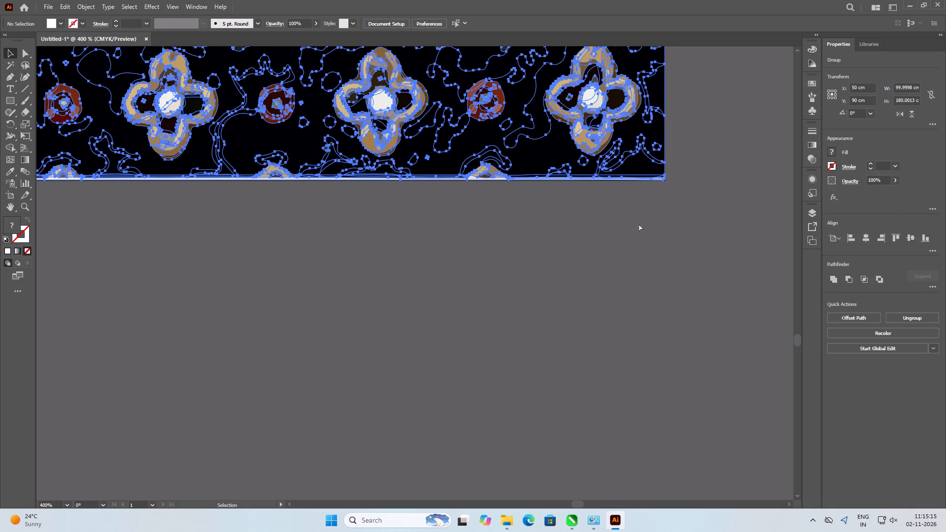
key(ctrl+0)
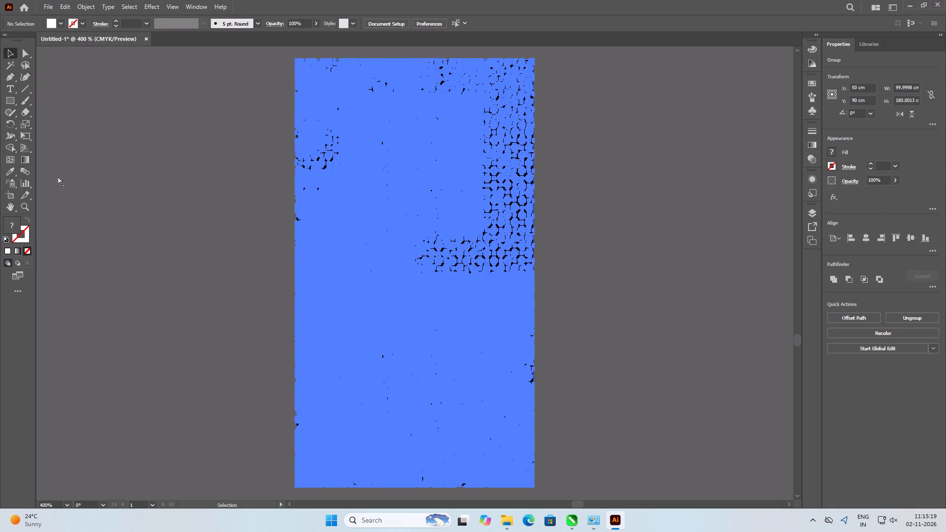
click(177, 124)
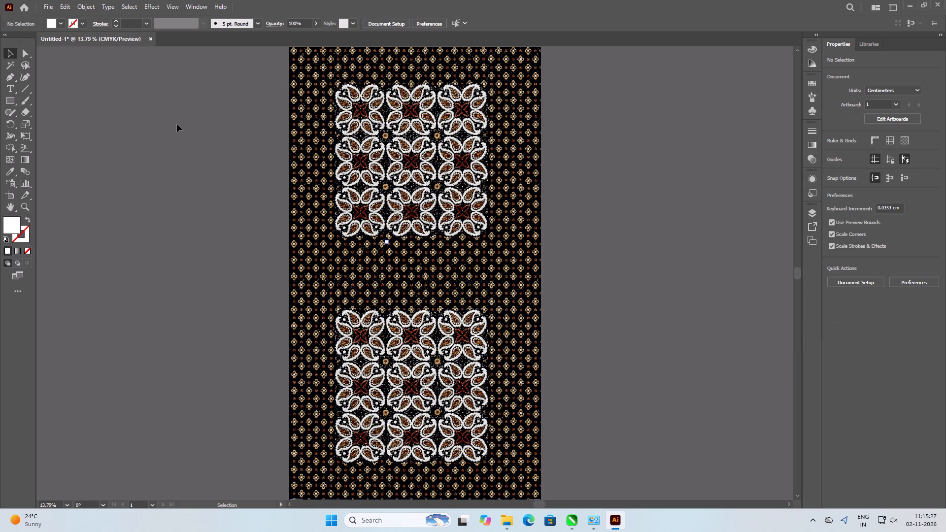
Start saving the document under a new name, choosing the folder WELKIN APEX PVT. LTD > 02. BUYER DETAIL > RD > 31-10-2026.
key(ctrl+shift+s)
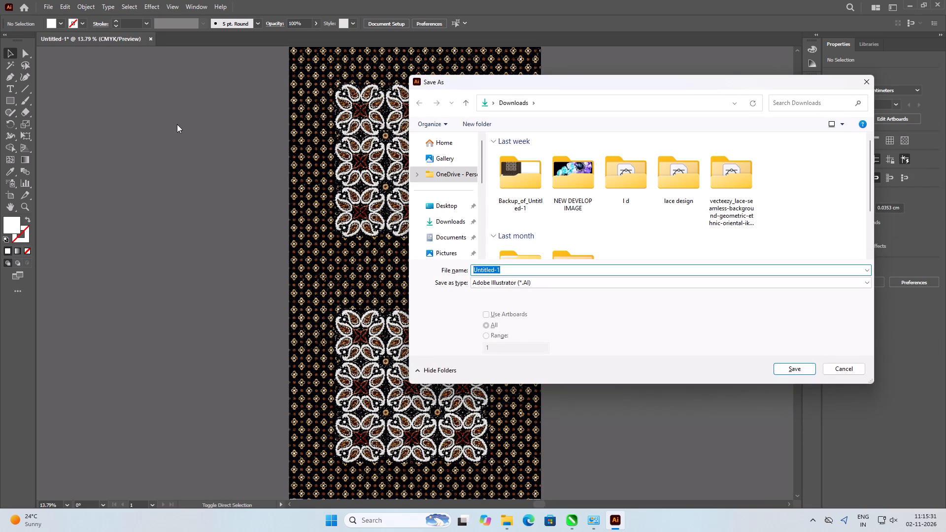
scroll(380, 196, down, 6)
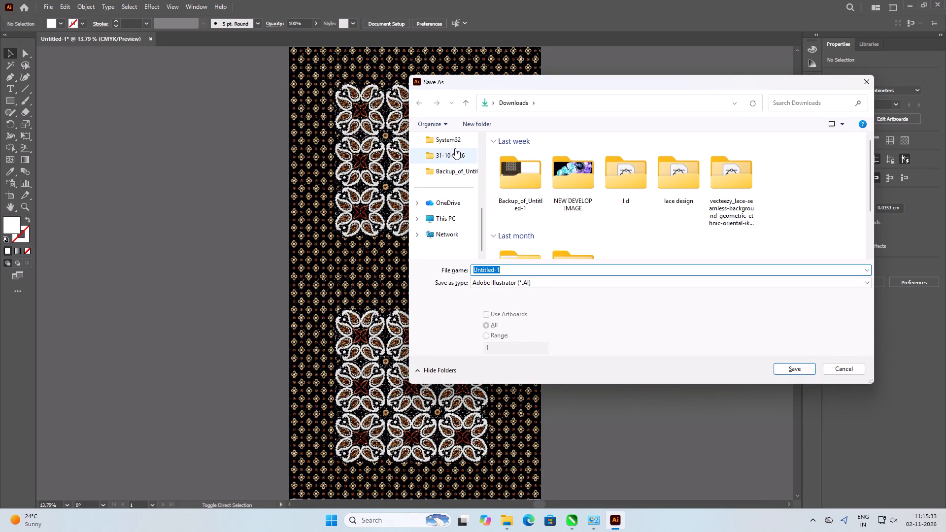
click(454, 172)
scroll(454, 172, up, 2)
scroll(454, 172, down, 1)
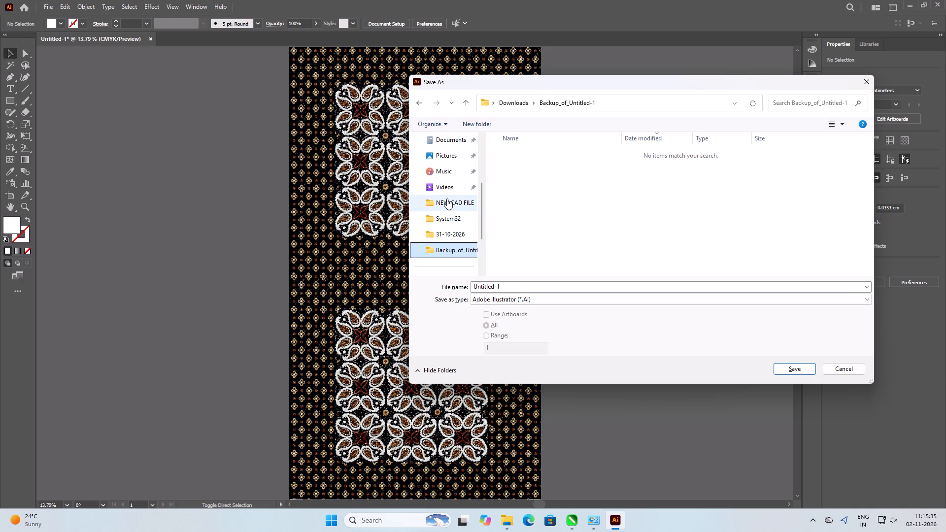
click(447, 199)
click(598, 102)
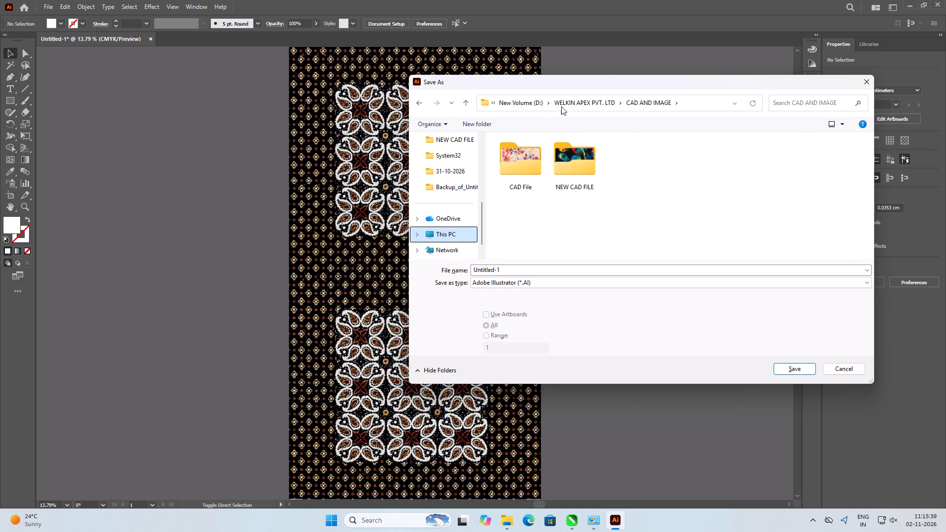
click(579, 103)
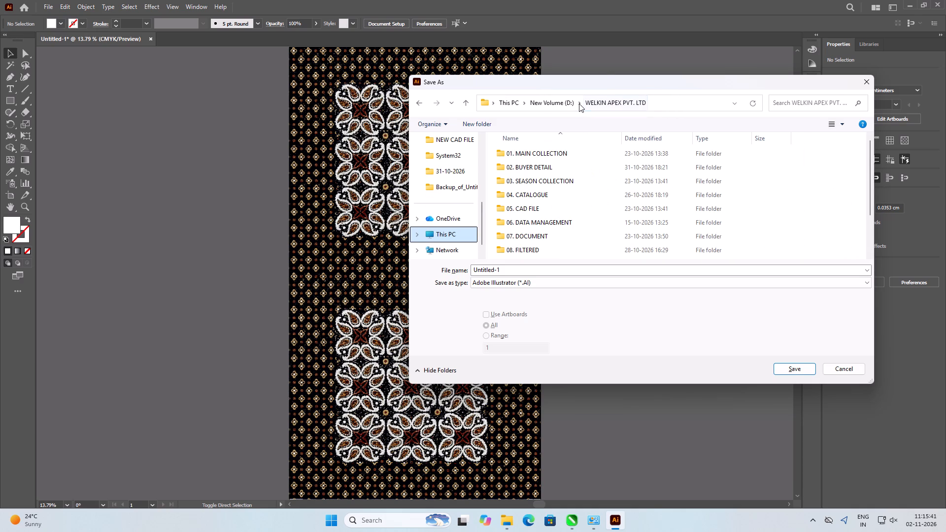
double_click(546, 164)
double_click(541, 171)
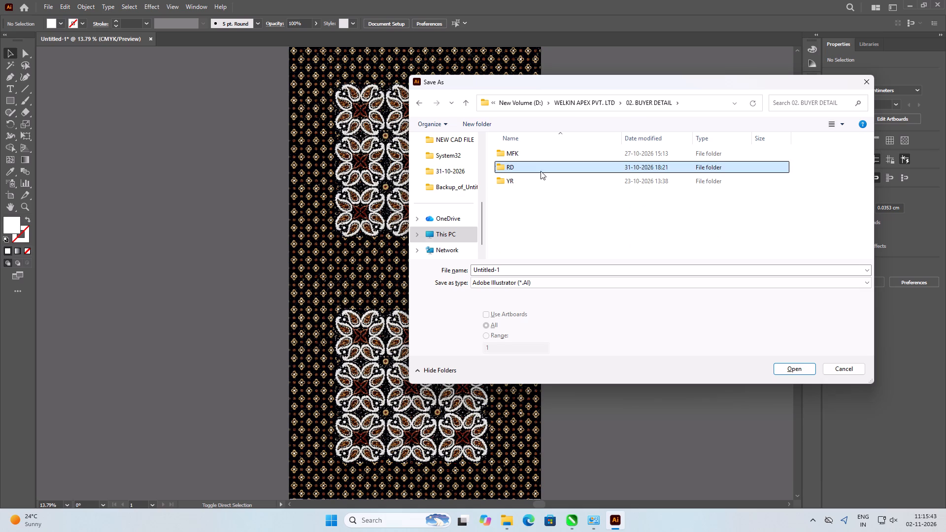
click(541, 160)
double_click(542, 157)
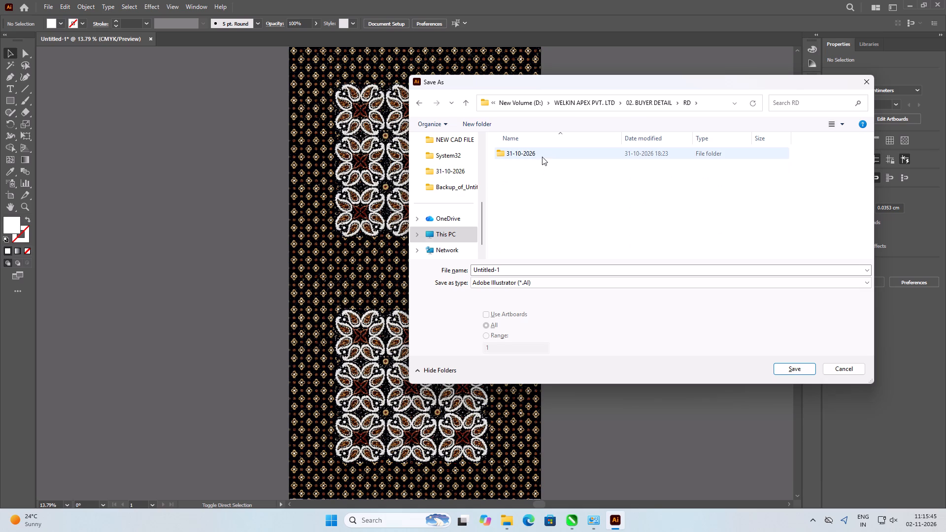
click(545, 191)
Name the file "1 100x180cm" and save it as an Adobe Illustrator (*.AI) file in Illustrator 2020 format with the default options.
click(526, 268)
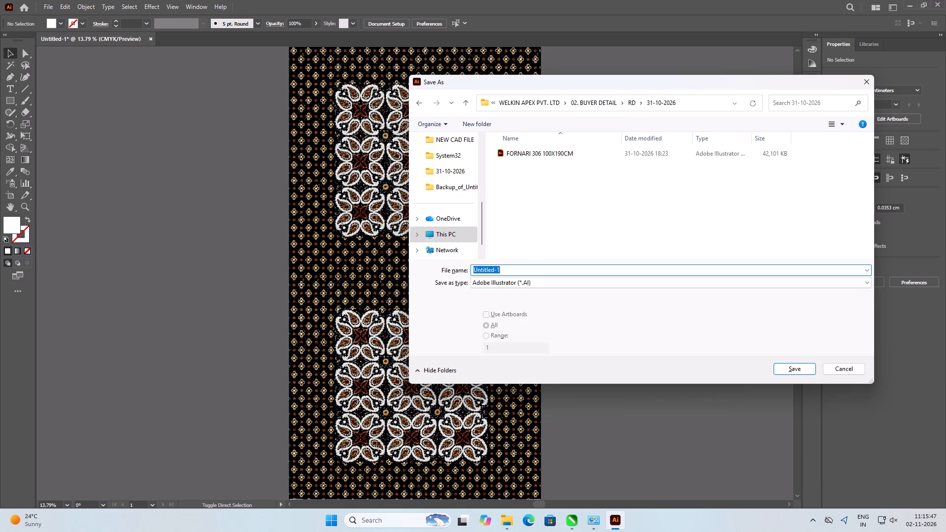
drag(526, 268, 471, 273)
text(100)
text(x180)
text(cm)
click(517, 267)
click(474, 271)
text(1)
key(space)
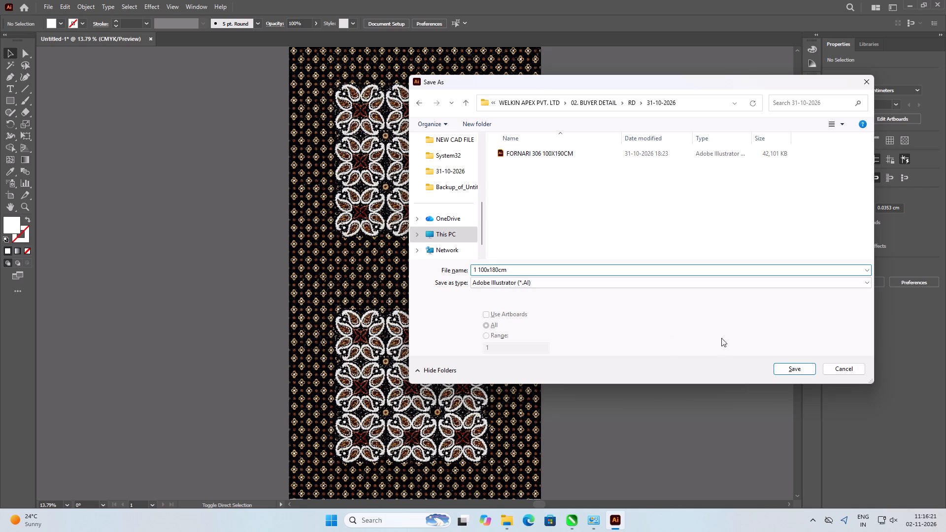
click(796, 367)
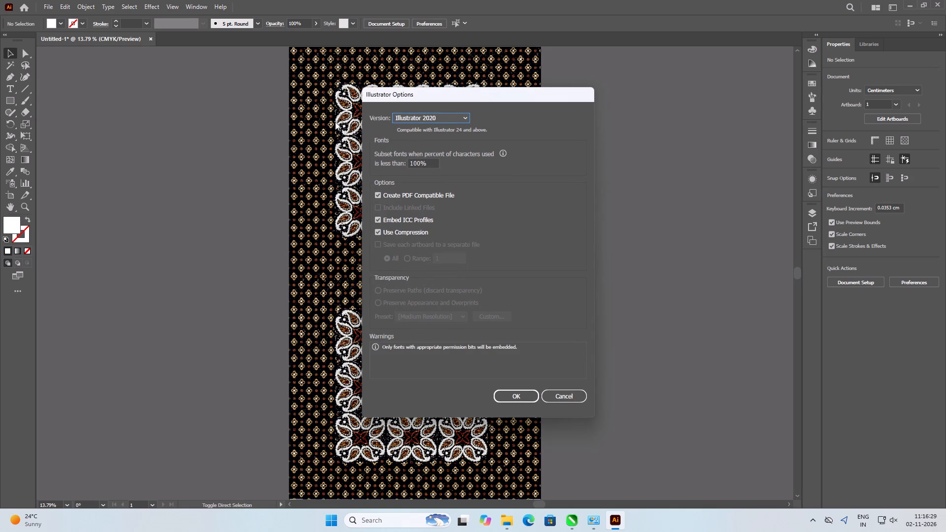
click(525, 392)
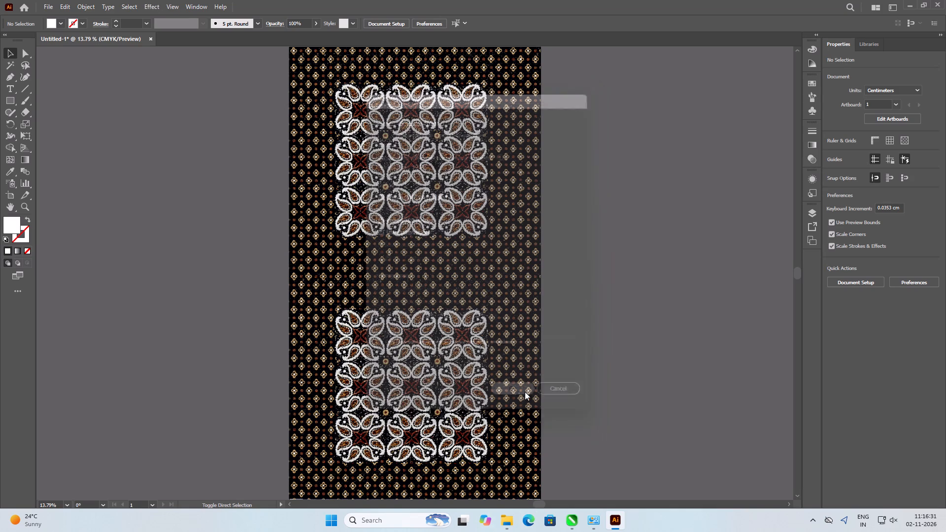
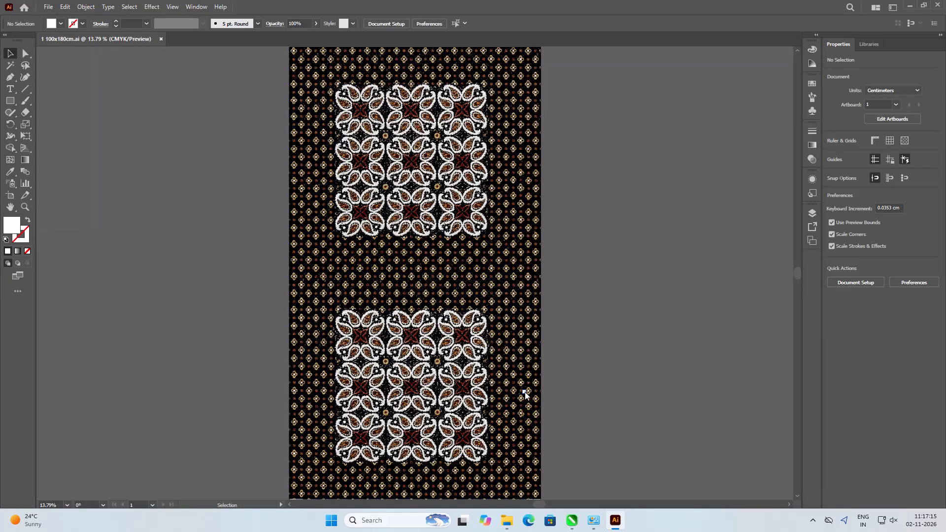
Save a copy of the artwork as an Adobe PDF (*.PDF) named "1 100x180cm" in the 31-10-2026 folder with the offered PDF settings.
click(527, 284)
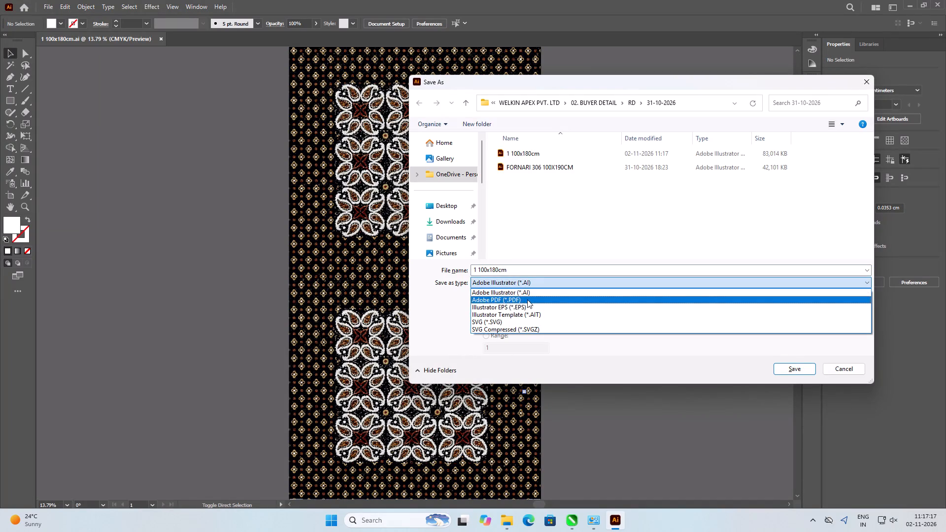
click(531, 301)
click(793, 372)
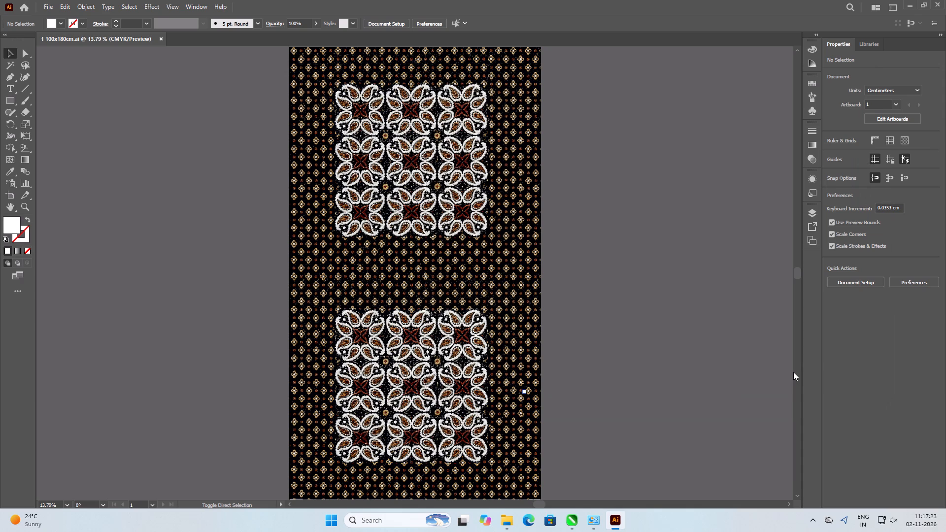
scroll(544, 315, down, 3)
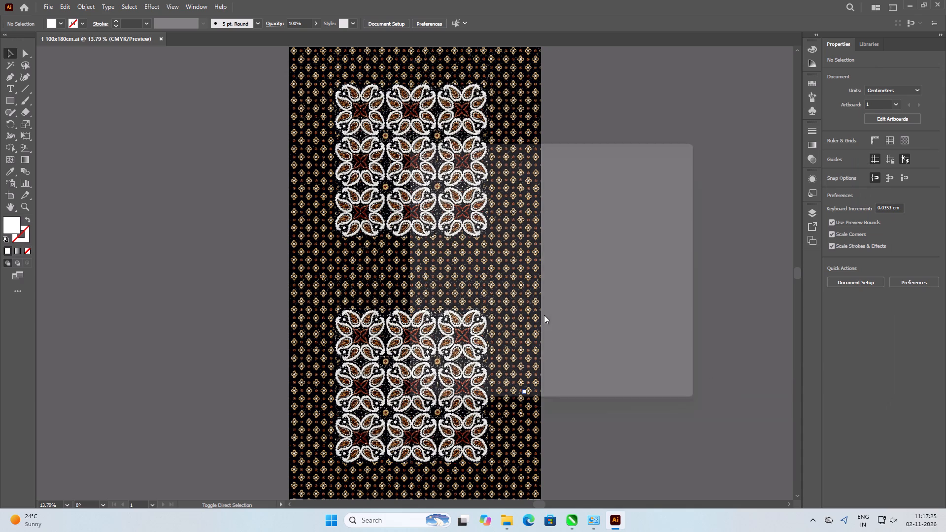
scroll(544, 315, down, 1)
click(643, 406)
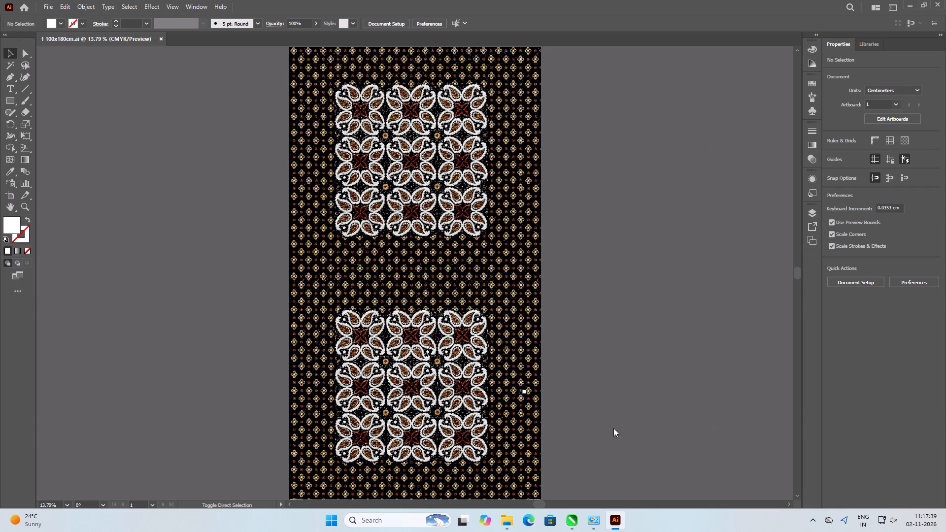
Switch to File Explorer and open New Volume (D:) > WELKIN APEX PVT. LTD > 02. BUYER DETAIL > RD > 31-10-2026.
click(511, 524)
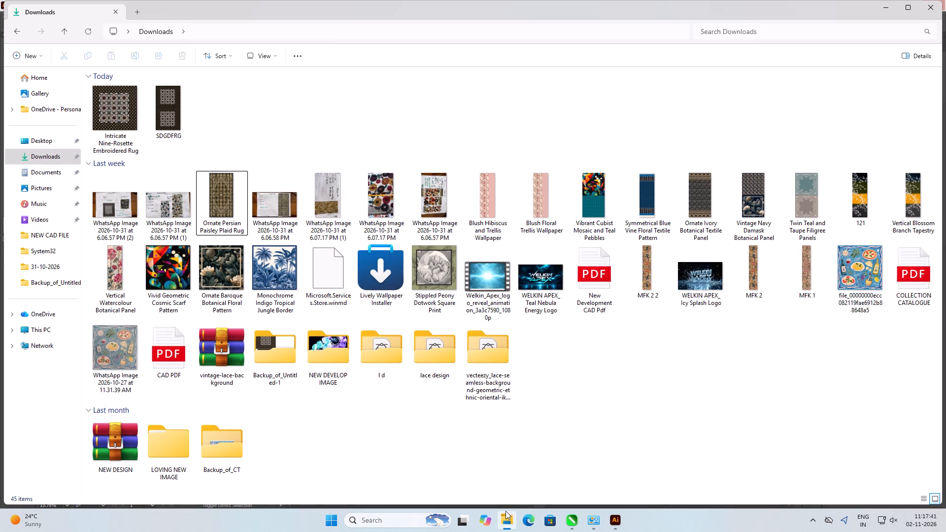
click(37, 327)
double_click(281, 92)
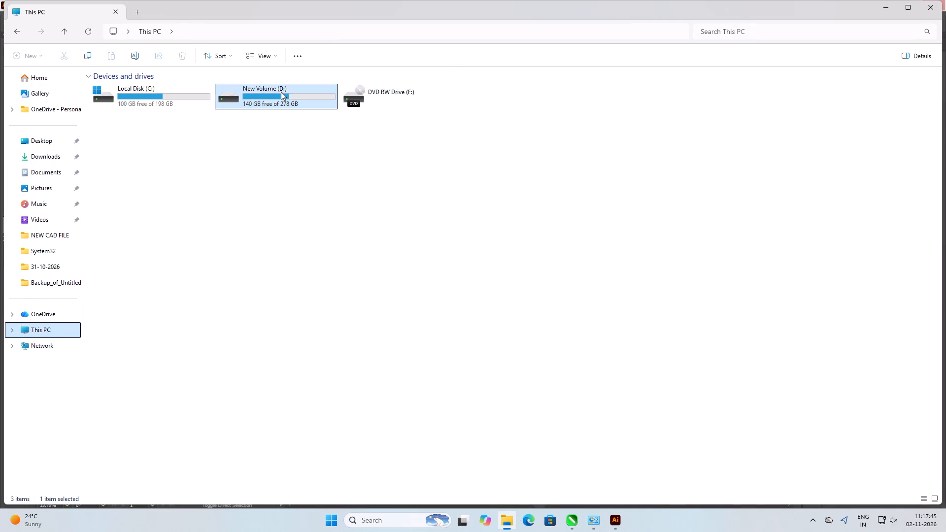
double_click(138, 90)
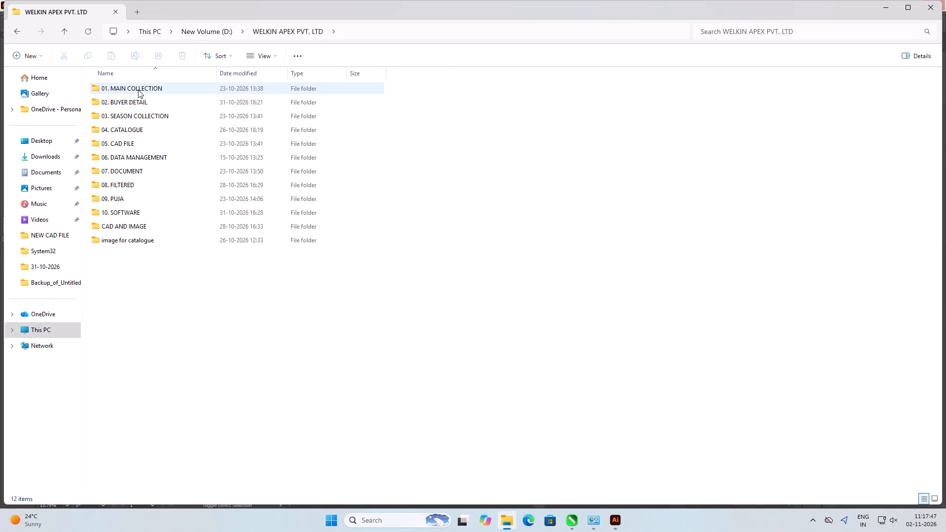
double_click(138, 102)
double_click(138, 102)
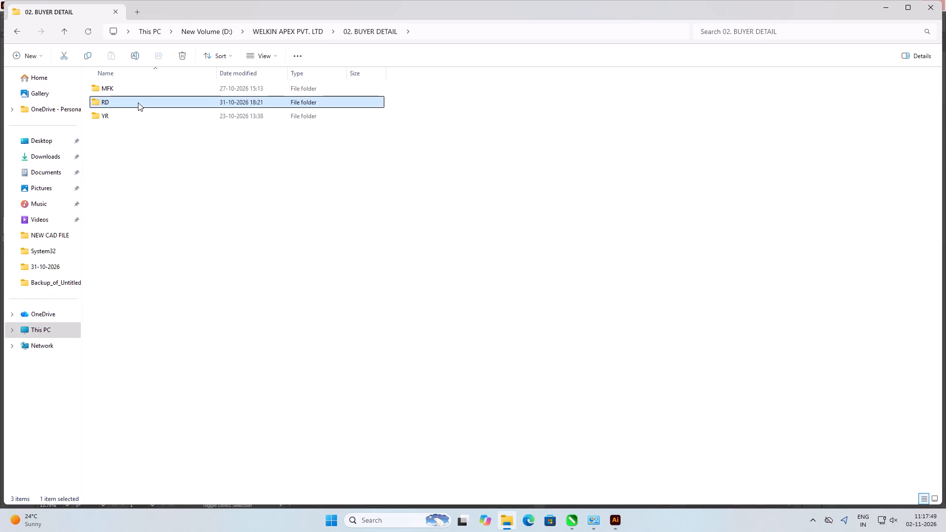
double_click(144, 95)
double_click(147, 88)
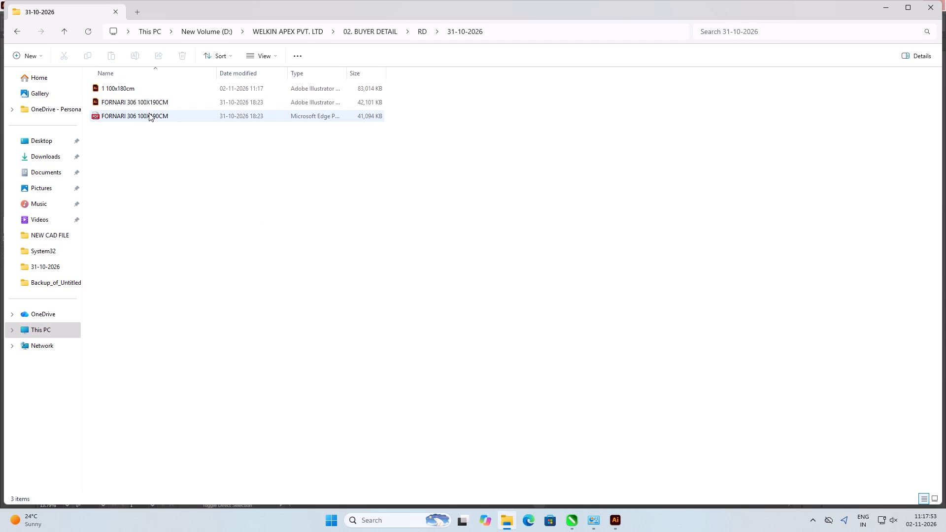
Open the FORNARI 306 100X190CM PDF, look through its rug artwork, and close it.
click(149, 113)
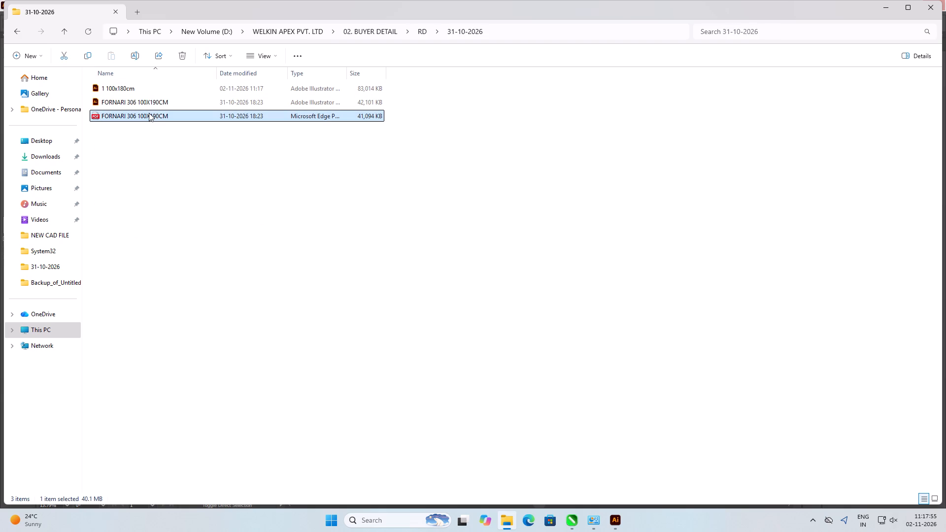
double_click(200, 118)
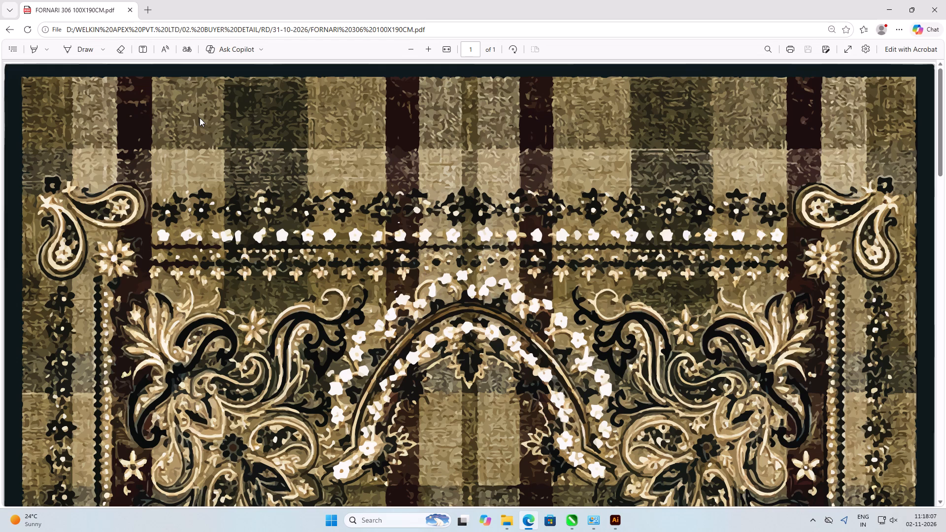
scroll(213, 169, down, 8)
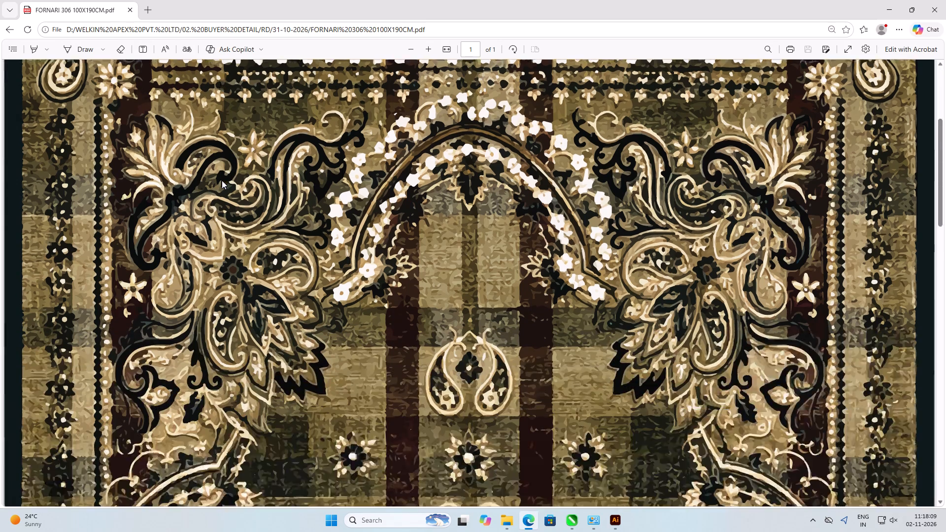
scroll(253, 192, down, 6)
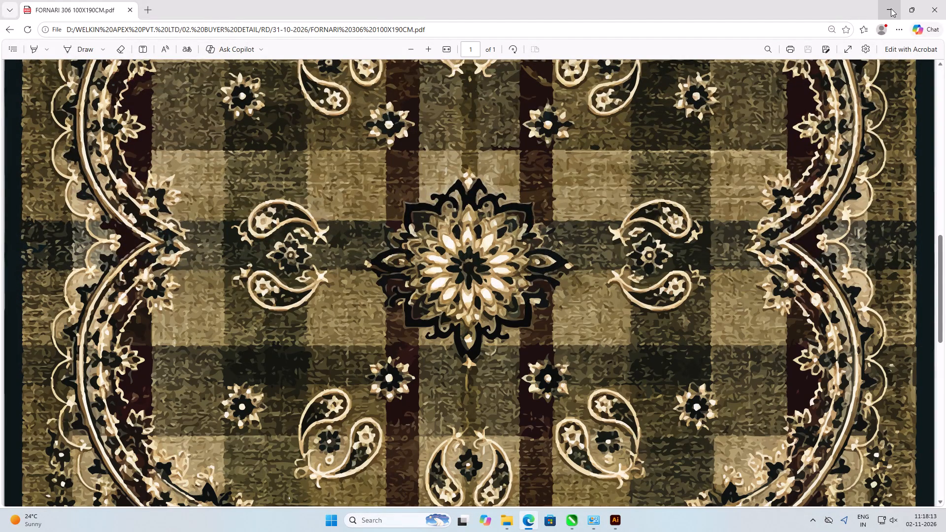
click(939, 10)
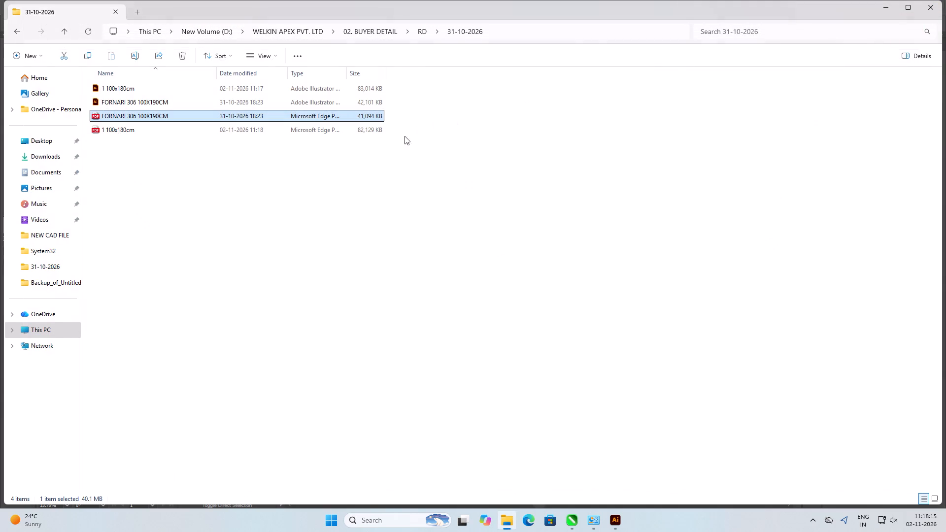
Open the newly exported 1 100x180cm PDF to check the rug artwork, and close it.
click(354, 175)
click(266, 129)
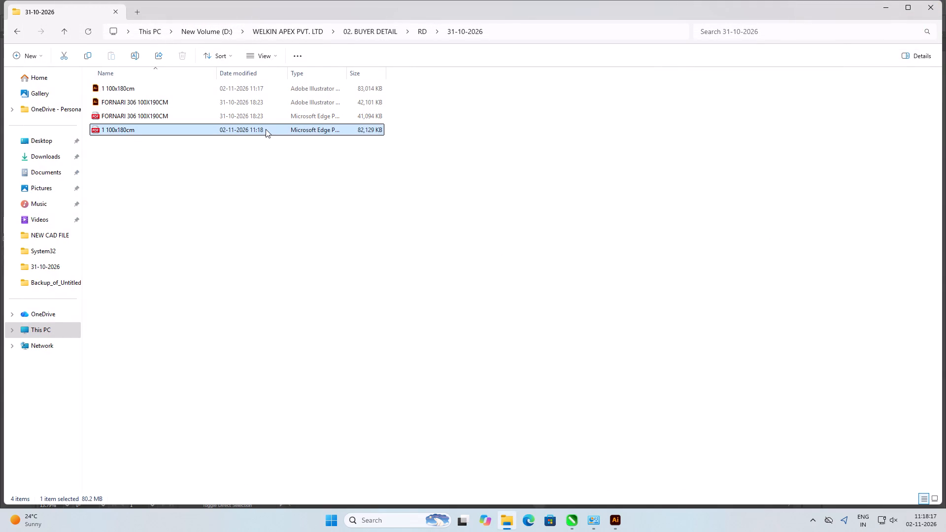
double_click(266, 129)
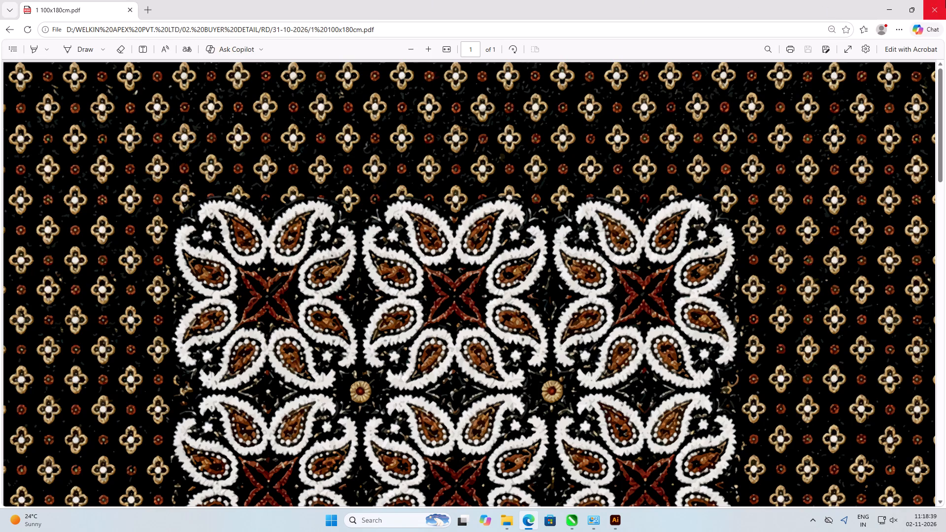
click(928, 0)
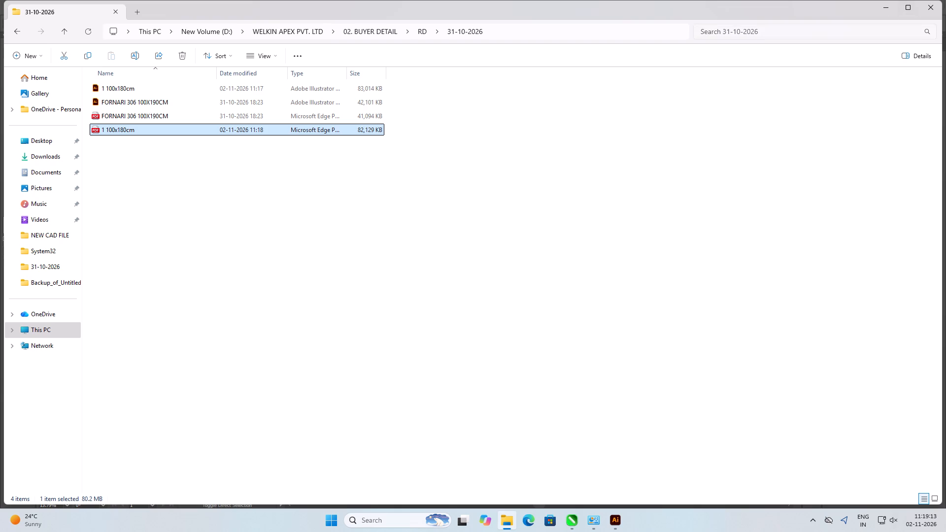
click(238, 343)
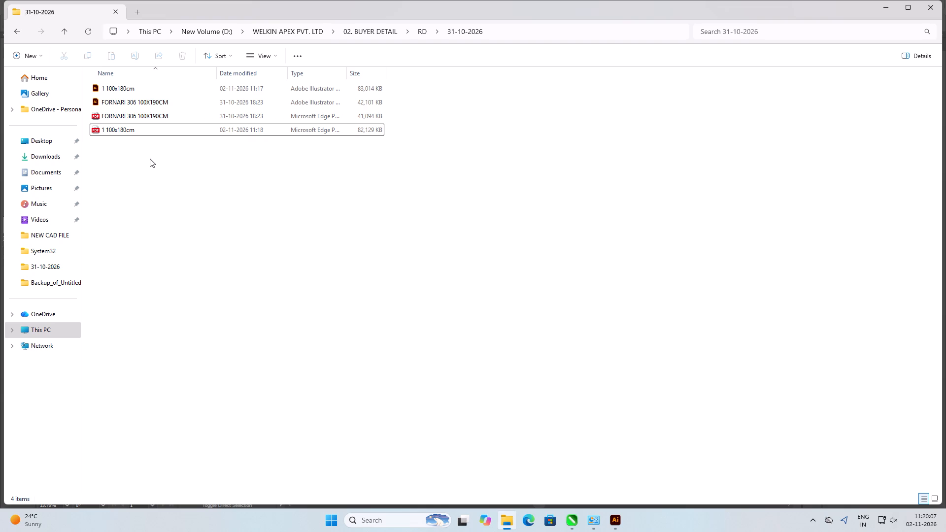
Open the Downloads folder in File Explorer and view the WhatsApp photo of the FORNARI 304 order sheet.
click(580, 521)
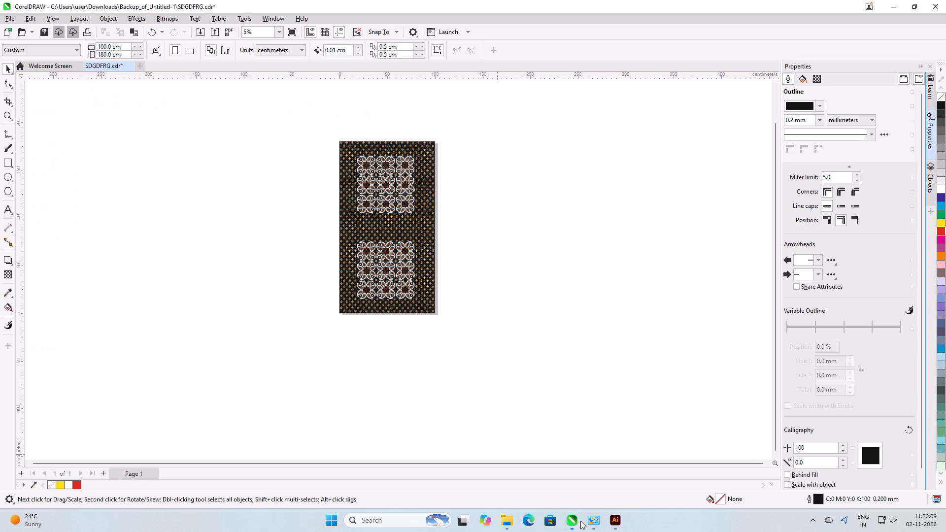
click(504, 526)
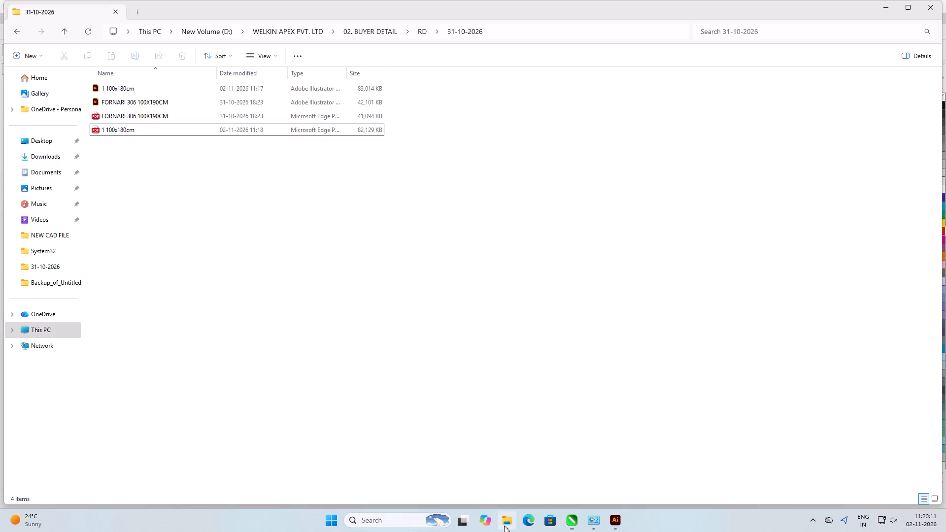
click(36, 157)
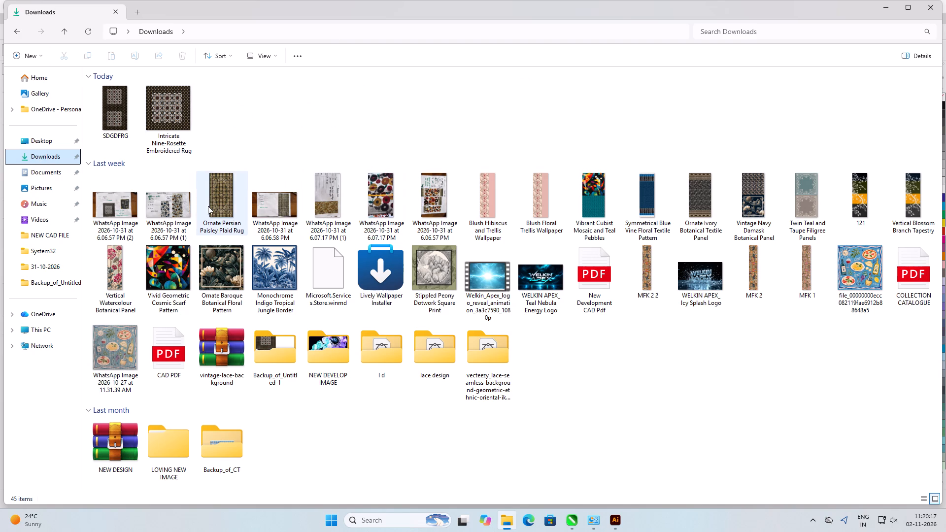
double_click(173, 207)
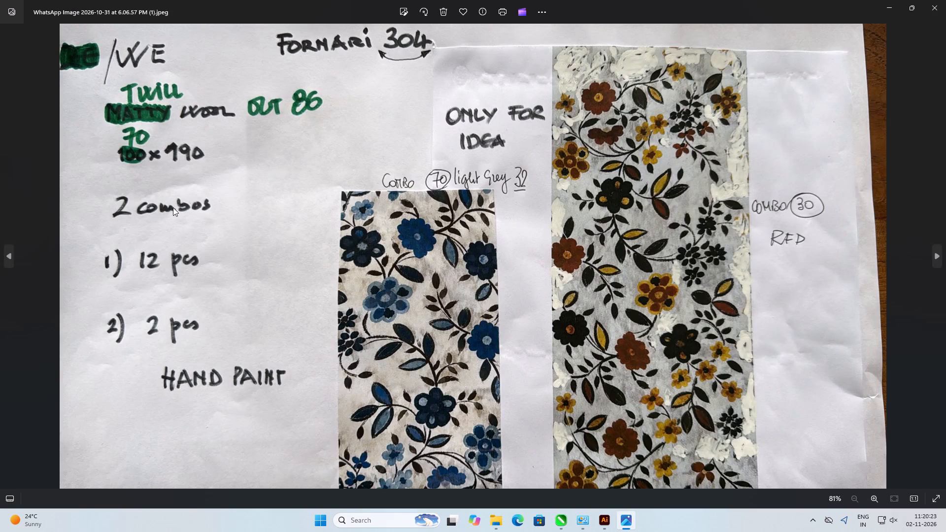
Look through the following WhatsApp order sheet photos, including FORNARI 306 and FORNARI 316, up to the FORNARI 302 sheet.
scroll(309, 149, down, 6)
key(Right)
key(Right)
key(Right)
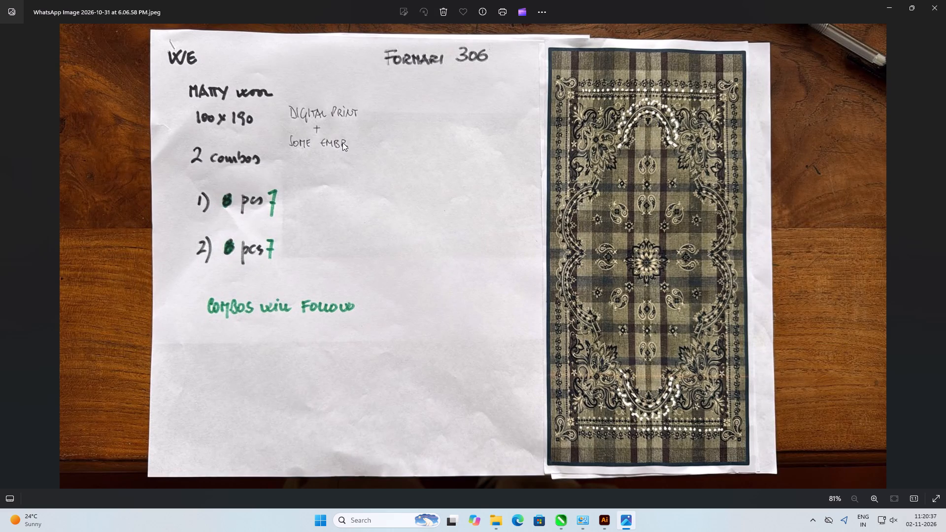
scroll(455, 180, down, 3)
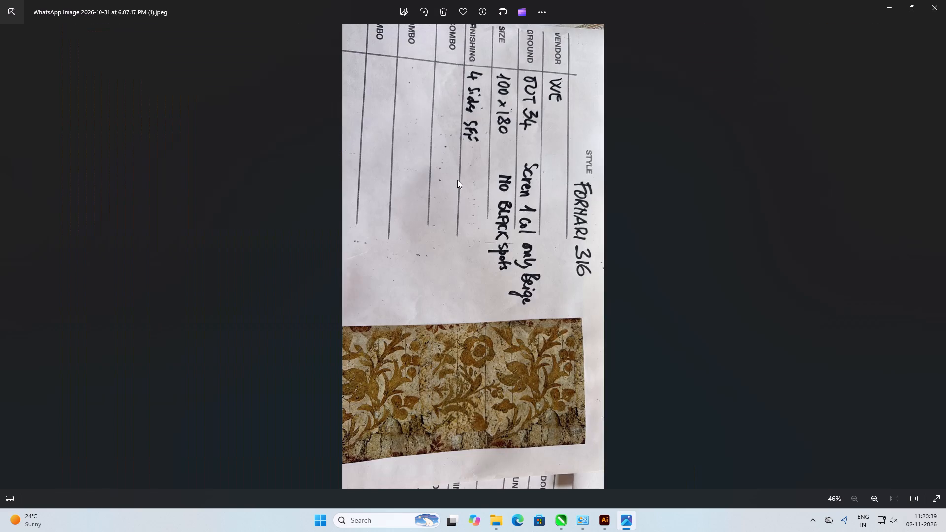
scroll(457, 180, down, 6)
scroll(457, 180, up, 1)
key(Right)
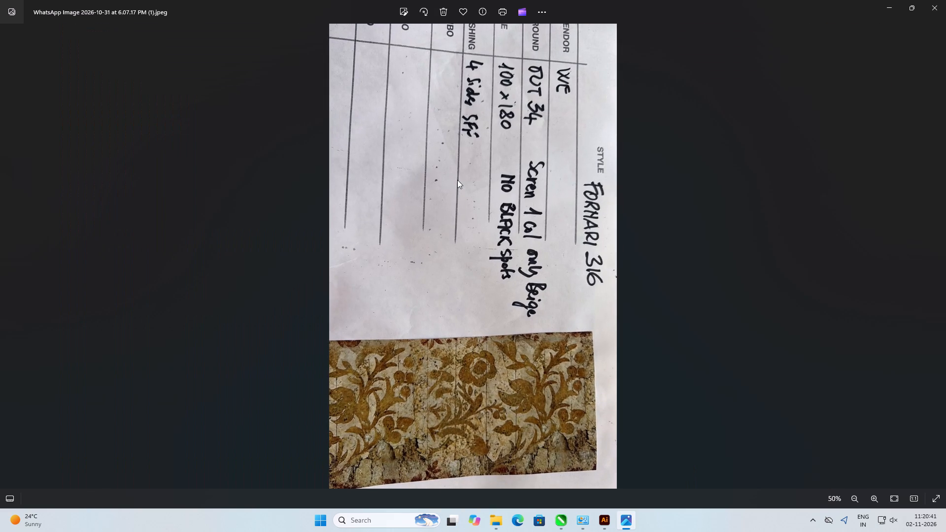
key(Right)
scroll(457, 180, up, 1)
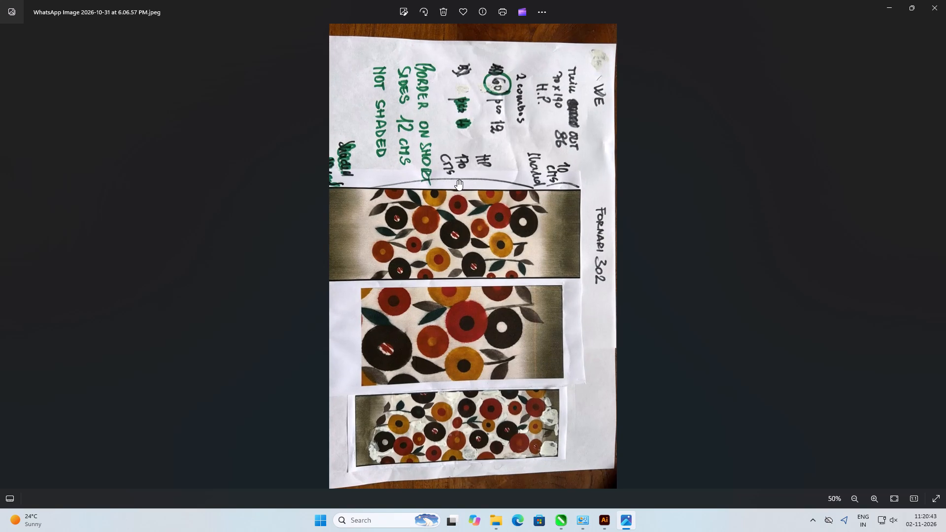
Compare the blush floral wallpaper designs, view Vibrant Cubist Mosaic and Teal Pebbles, and return to the FORNARI 302 order sheet.
key(Right)
key(Right)
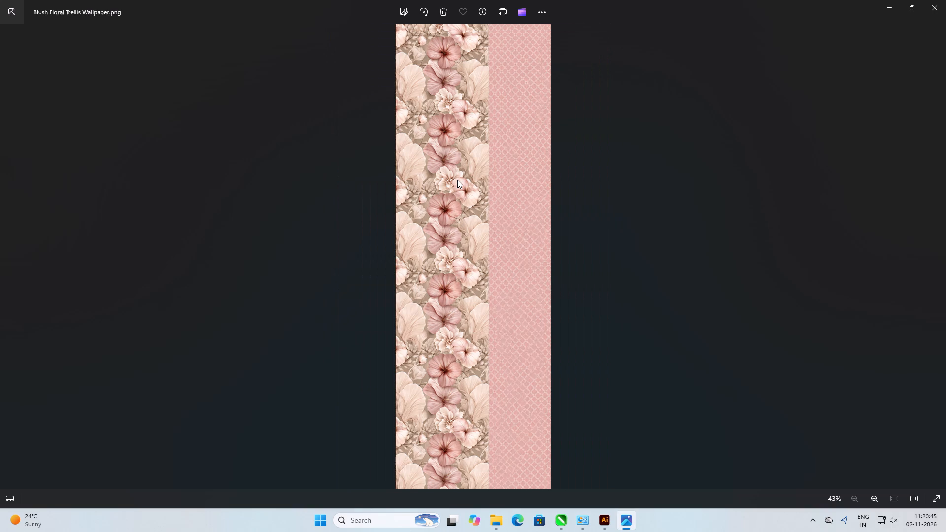
key(Left)
key(Right)
key(Left)
key(Right)
key(Left)
key(Right)
key(Right)
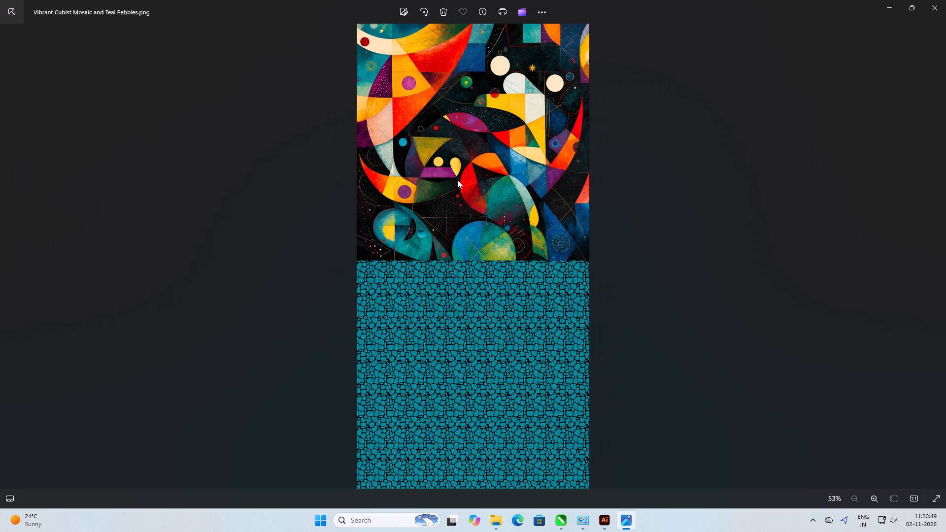
key(Left)
key(Left)
key(Left)
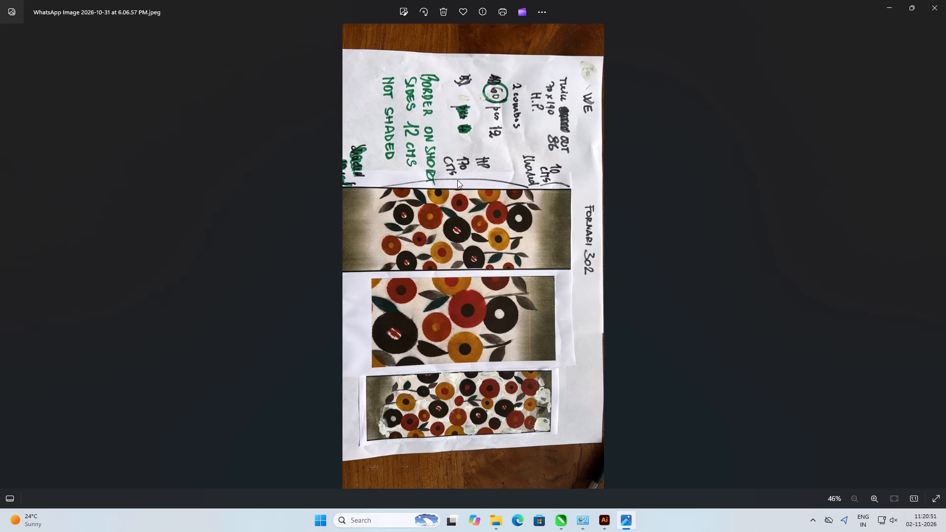
Examine the FORNARI 302 order sheet closely, checking its three floral swatches and the handwritten size, shading and border notes.
scroll(493, 364, up, 3)
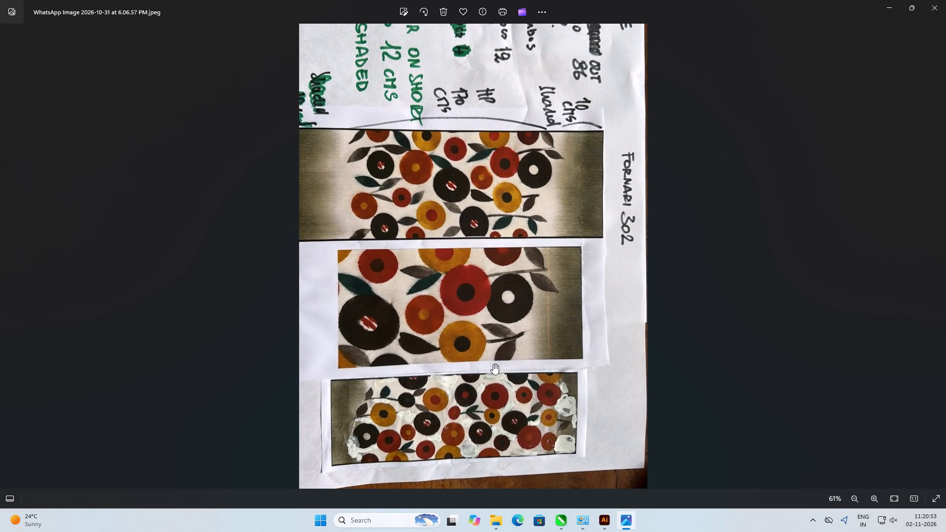
scroll(493, 364, up, 1)
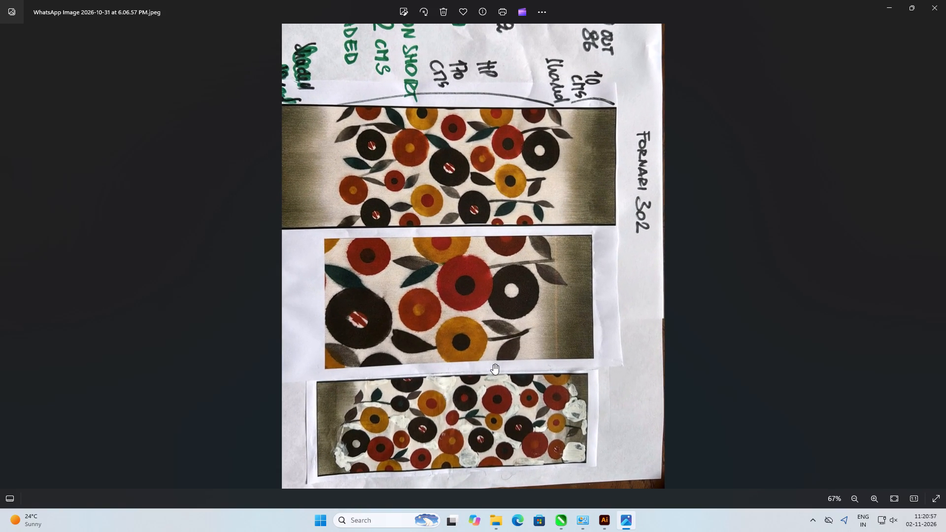
scroll(491, 382, down, 1)
scroll(488, 396, up, 1)
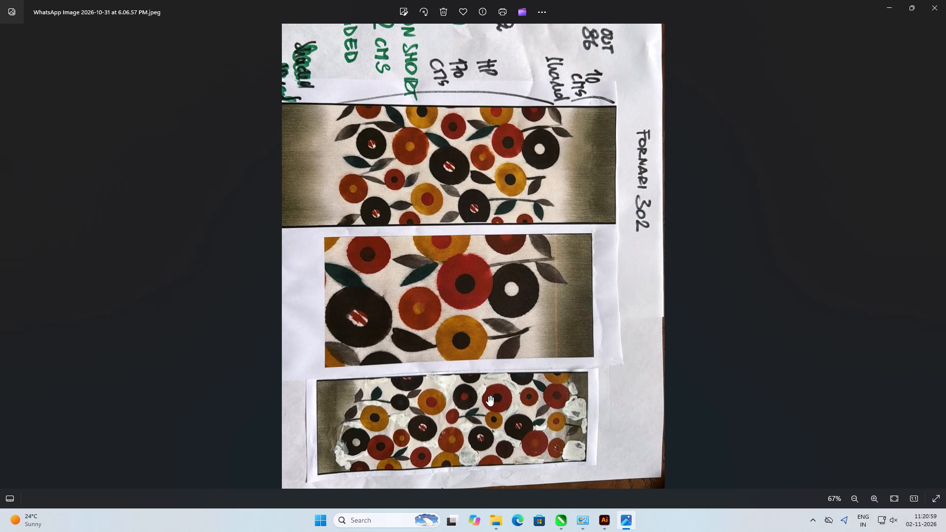
scroll(488, 396, up, 2)
scroll(436, 163, down, 3)
scroll(480, 418, up, 3)
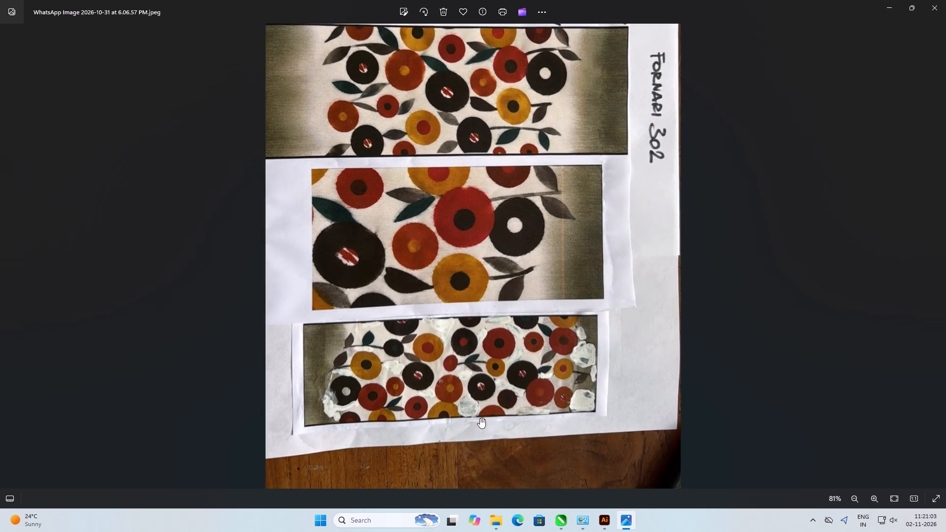
scroll(480, 418, up, 1)
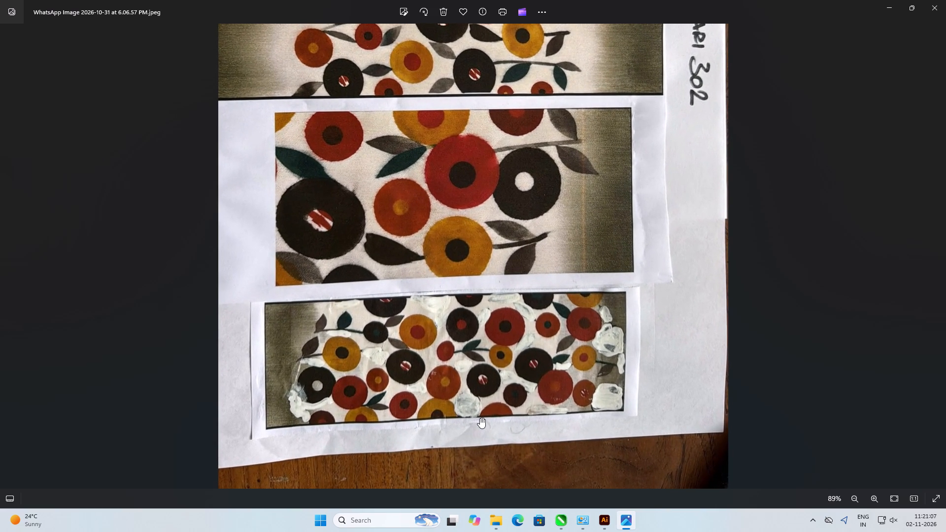
scroll(480, 418, down, 4)
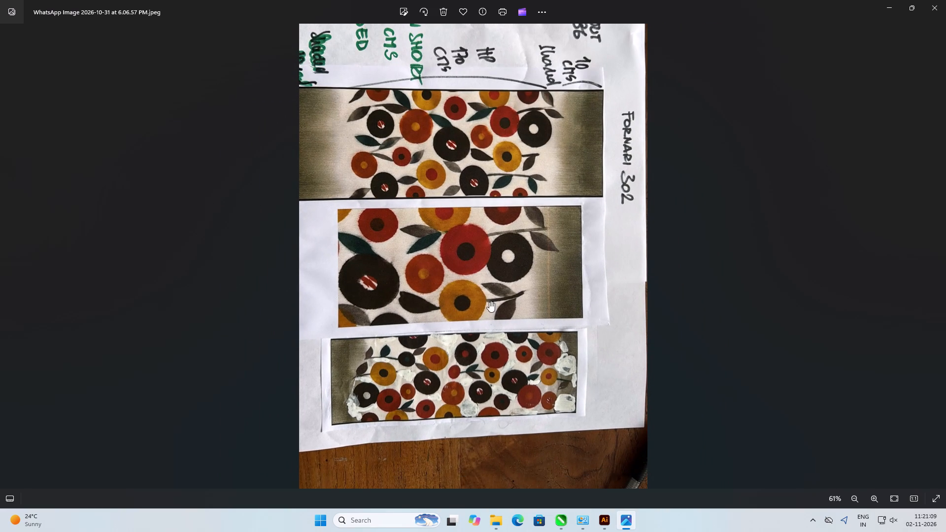
scroll(486, 199, down, 4)
scroll(464, 228, up, 1)
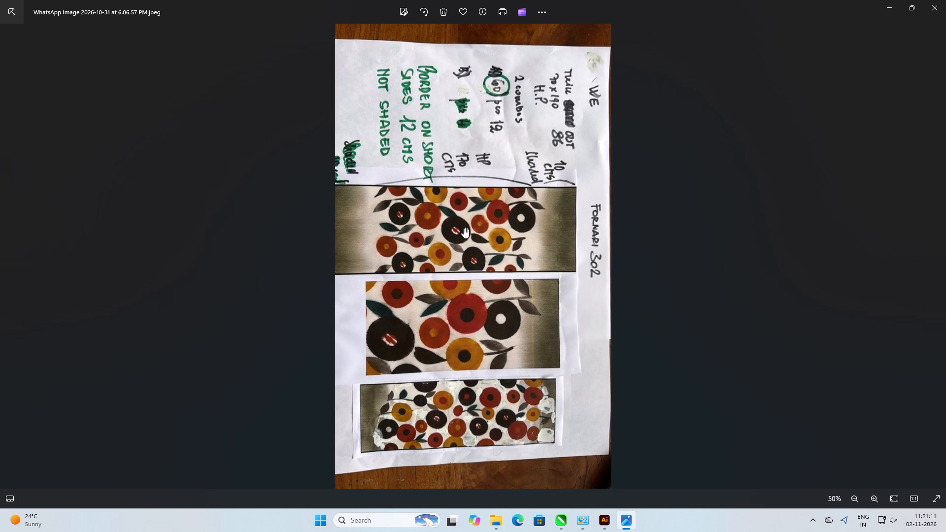
scroll(464, 228, up, 6)
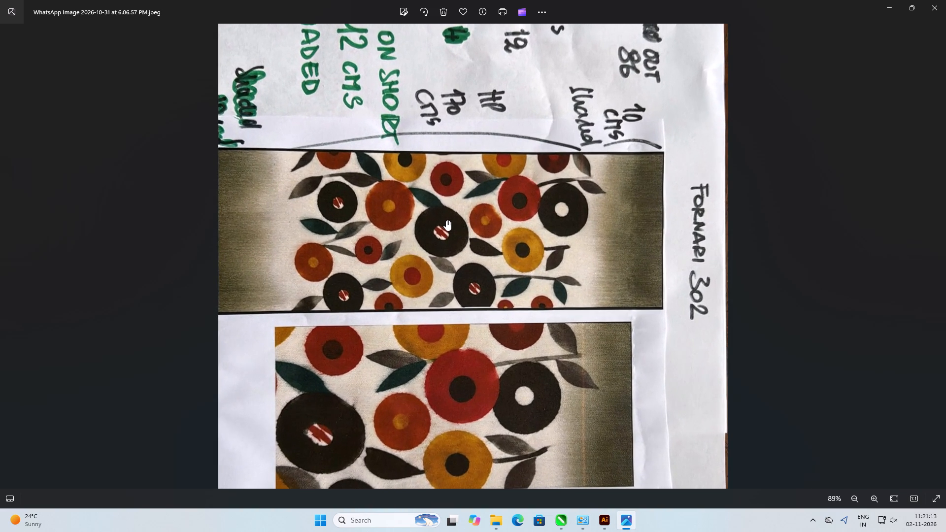
scroll(446, 220, down, 5)
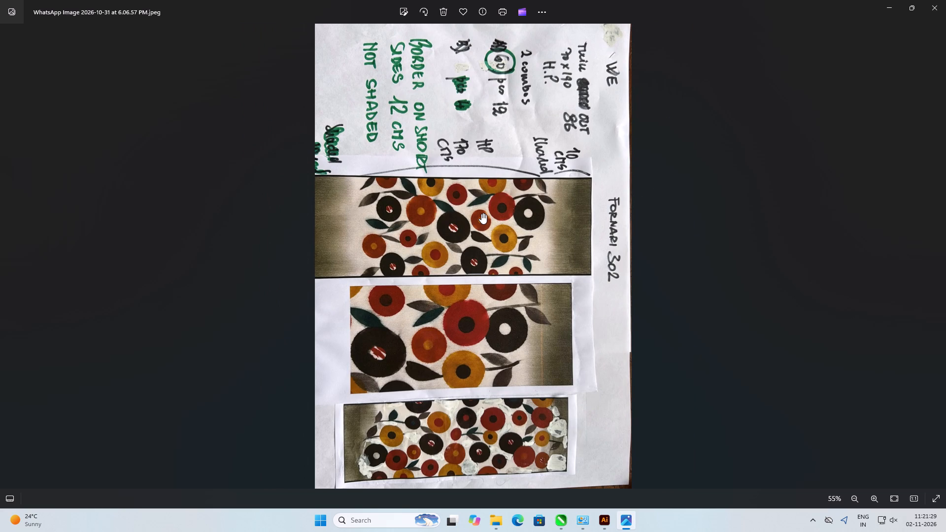
Examine the Fornari 302 order sheet photo up close, including its notes and floral samples, and close it.
scroll(481, 213, down, 6)
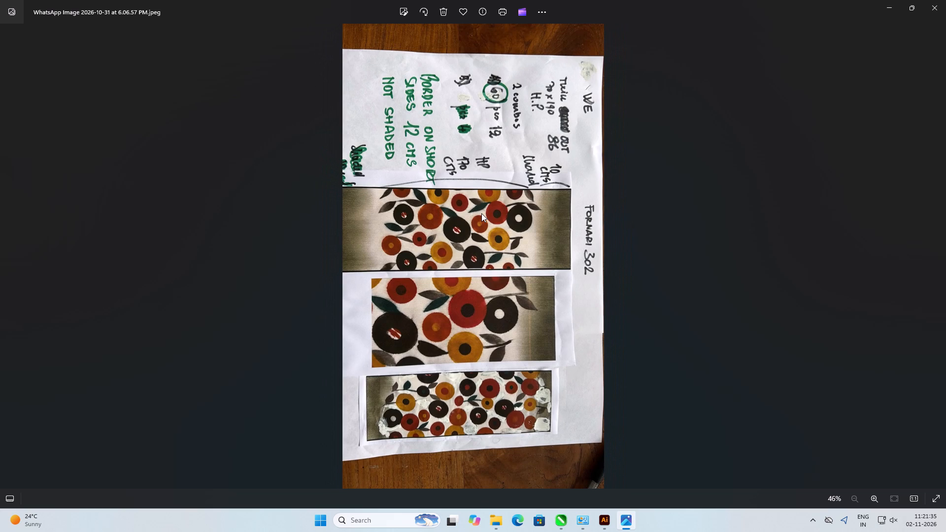
scroll(481, 213, up, 8)
drag(484, 266, 485, 168)
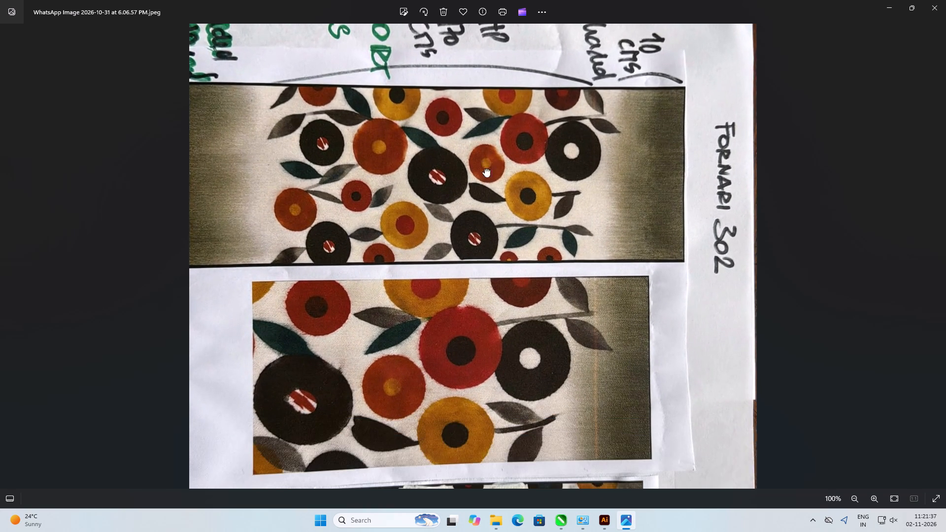
drag(485, 168, 498, 85)
drag(499, 264, 501, 141)
drag(501, 141, 517, 389)
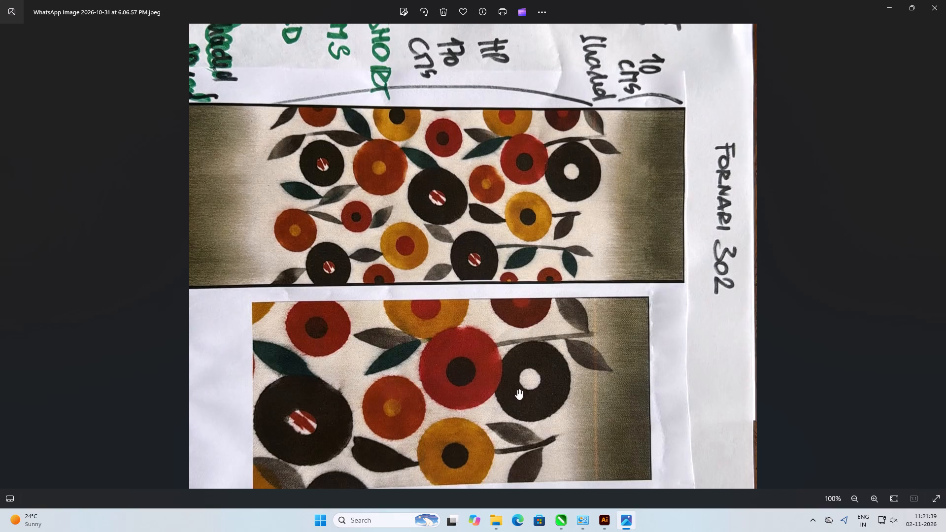
click(940, 0)
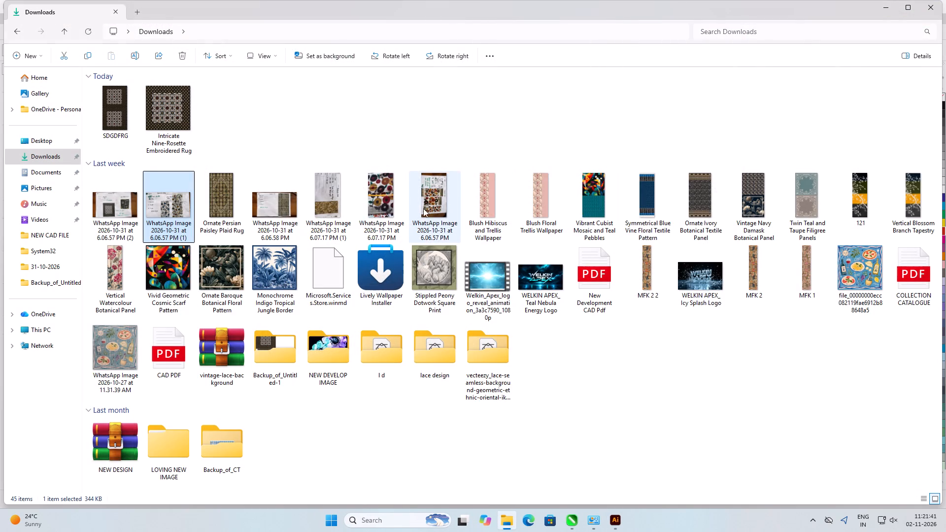
Open the 6.06.58 PM WhatsApp photo of the Fornari 306 order sheet from Downloads, read it, and close it.
click(101, 209)
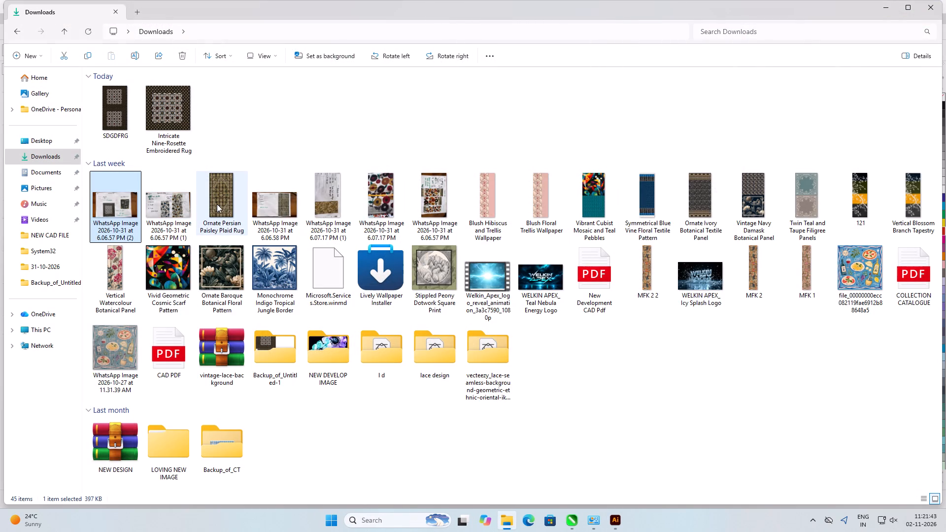
double_click(273, 203)
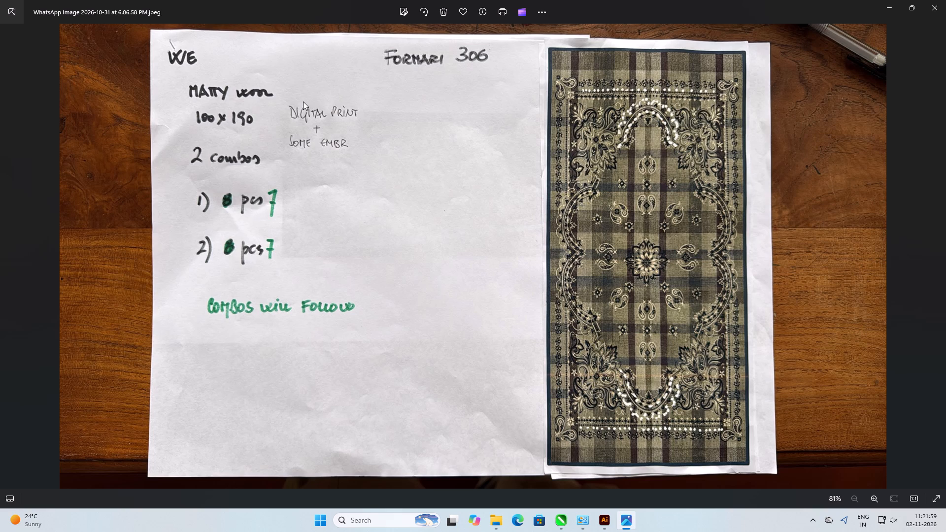
click(945, 0)
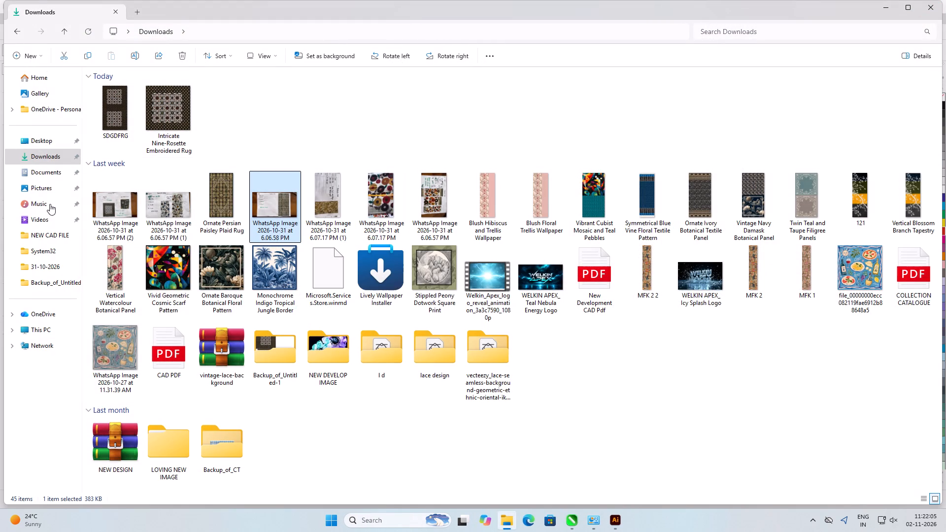
Open the 6.06.57 PM (1) WhatsApp photo, examine the Fornari 304 sheet's notes and floral combos, and close it with nothing selected.
double_click(143, 203)
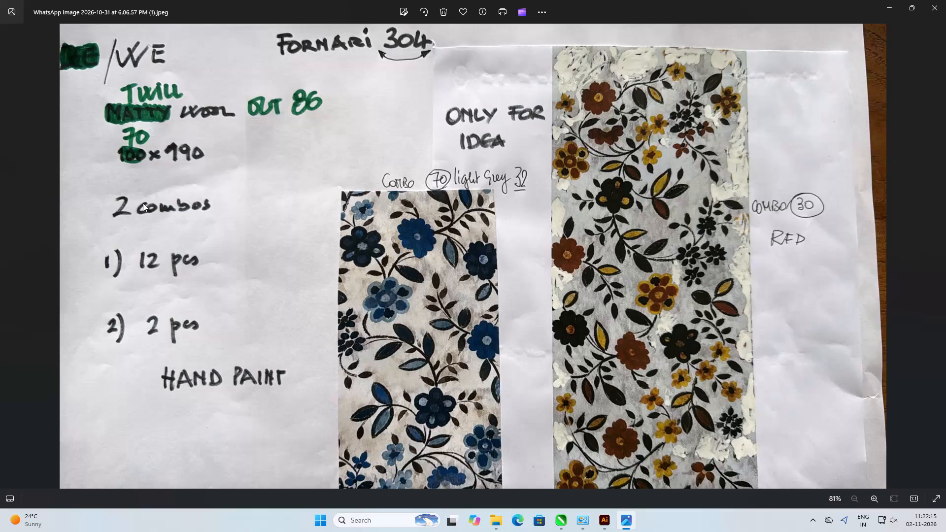
scroll(143, 203, down, 5)
scroll(150, 239, up, 1)
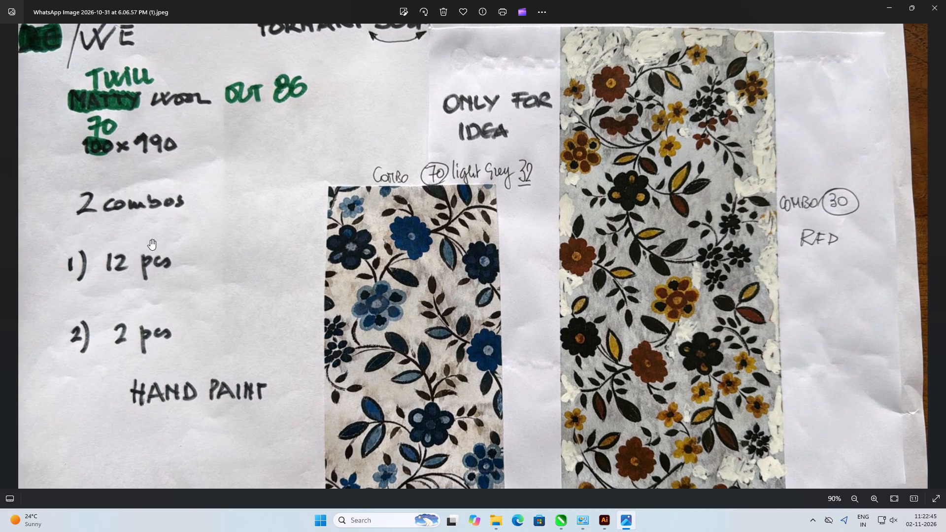
scroll(150, 239, down, 7)
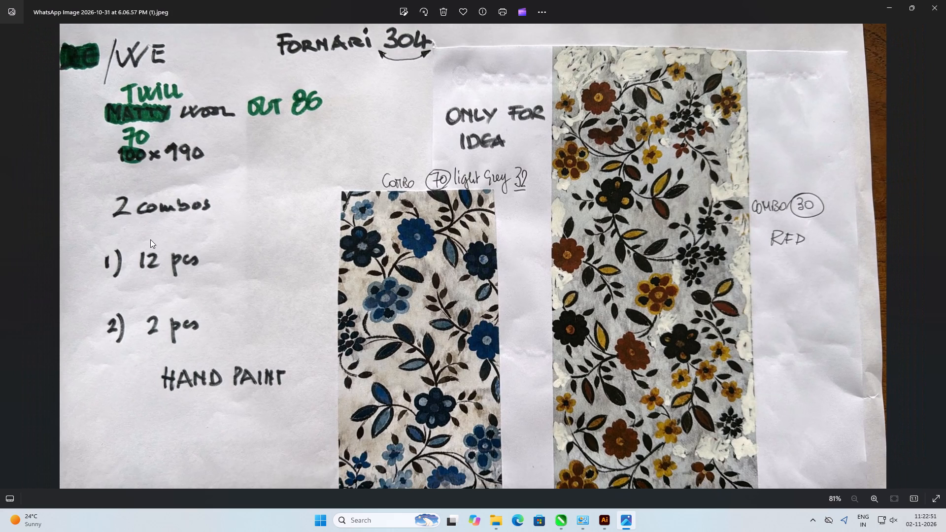
scroll(150, 239, up, 4)
scroll(150, 239, down, 6)
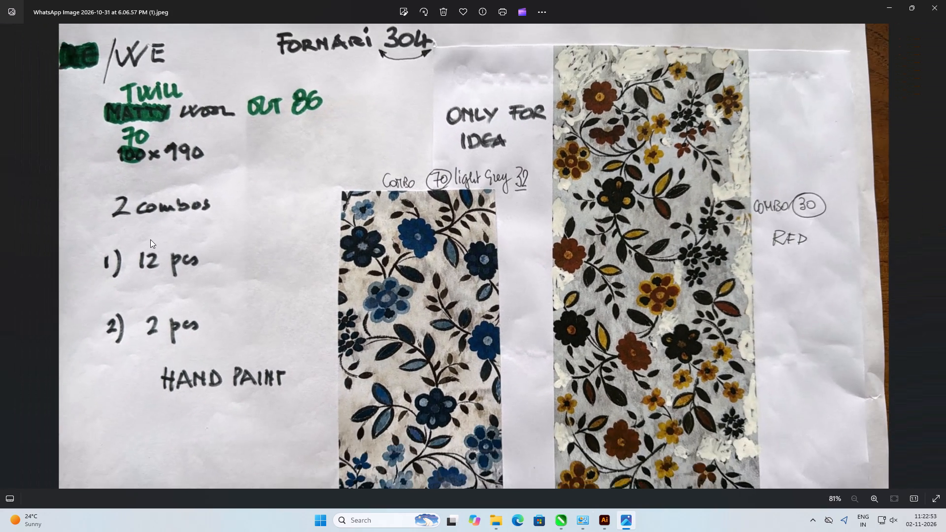
scroll(150, 239, down, 4)
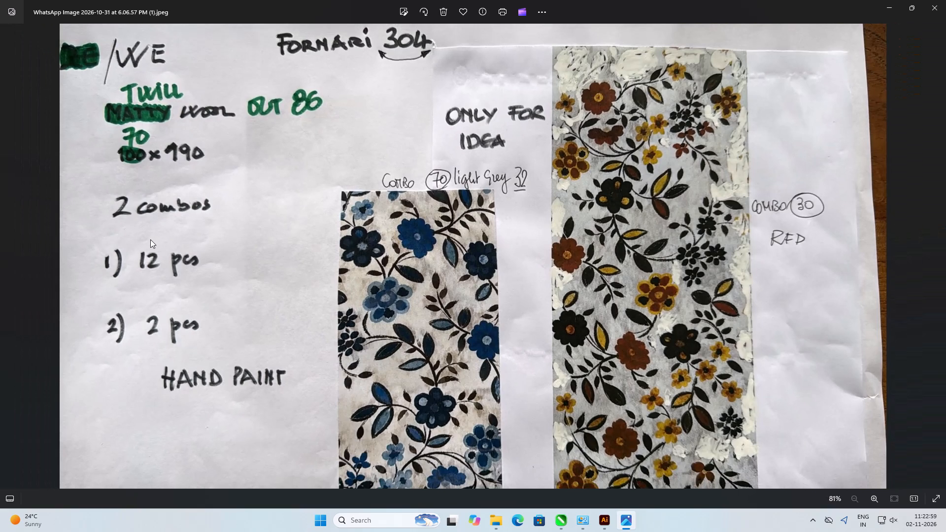
scroll(150, 239, down, 4)
click(942, 0)
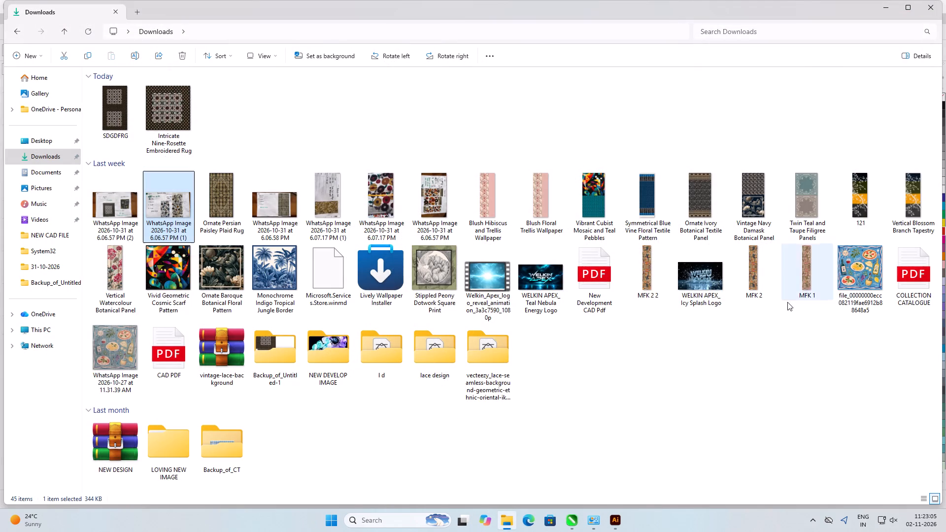
click(694, 402)
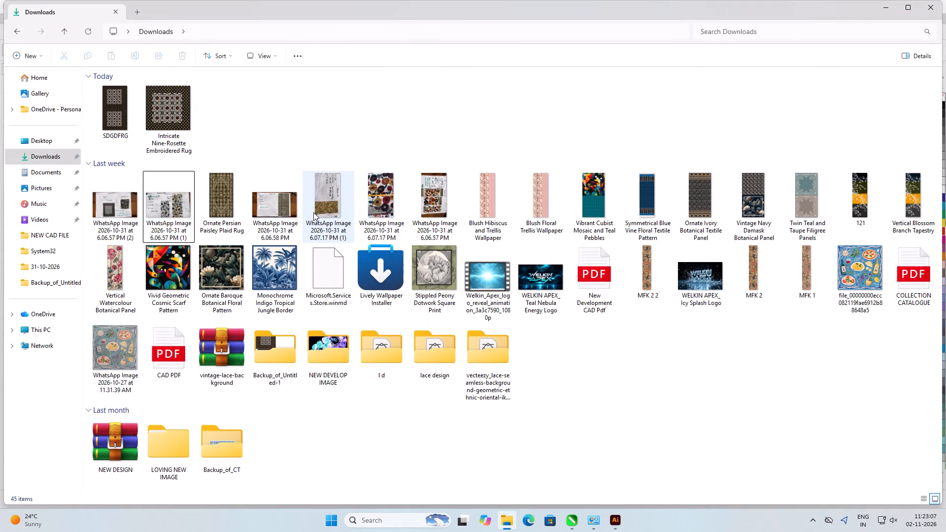
Open the 6.07.17 PM (1) WhatsApp photo of the Fornari 316 order sheet and rotate it until the writing reads upright.
double_click(313, 211)
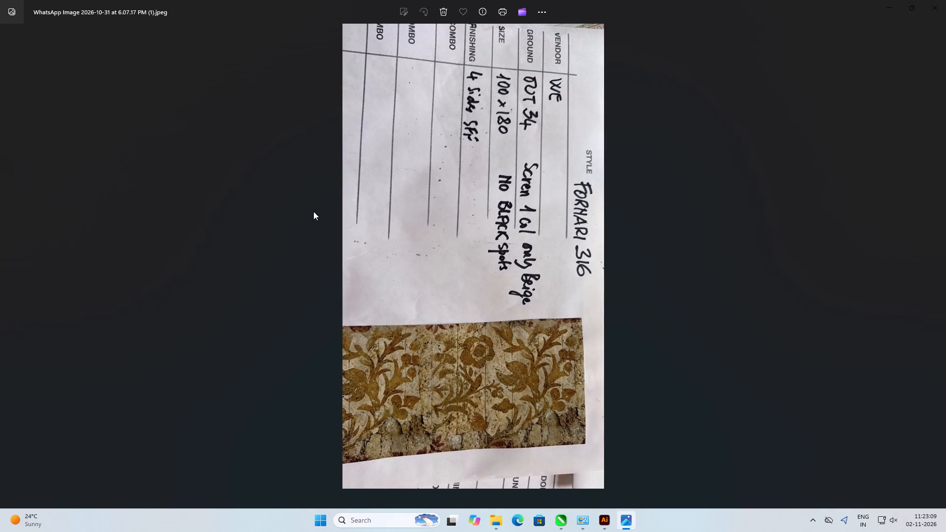
click(416, 13)
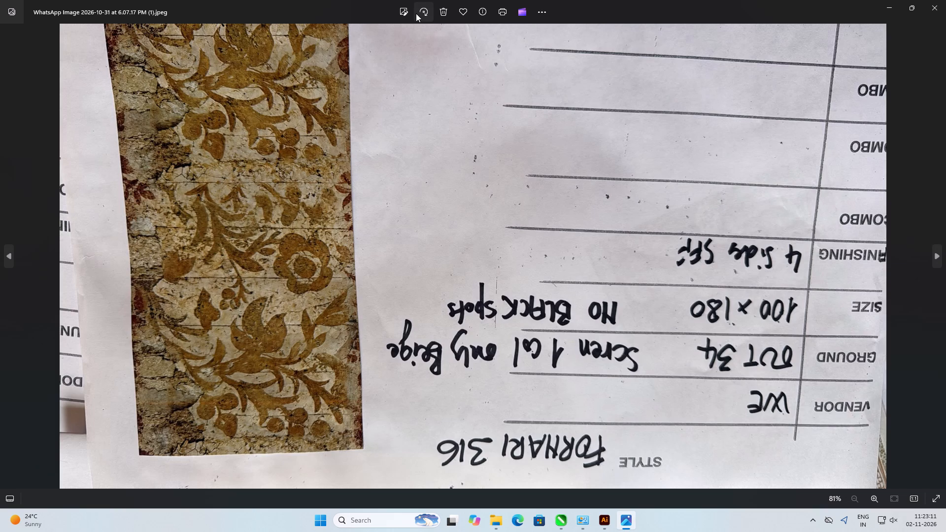
click(416, 13)
click(416, 13)
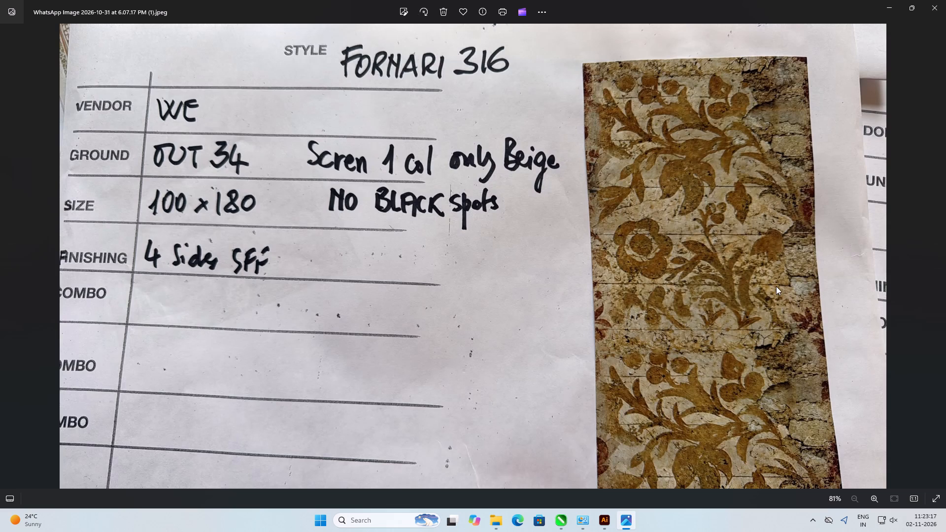
Examine the Fornari 316 notes and floral swatch up close, and capture a screenshot of only the beige-brown floral swatch.
scroll(811, 266, up, 5)
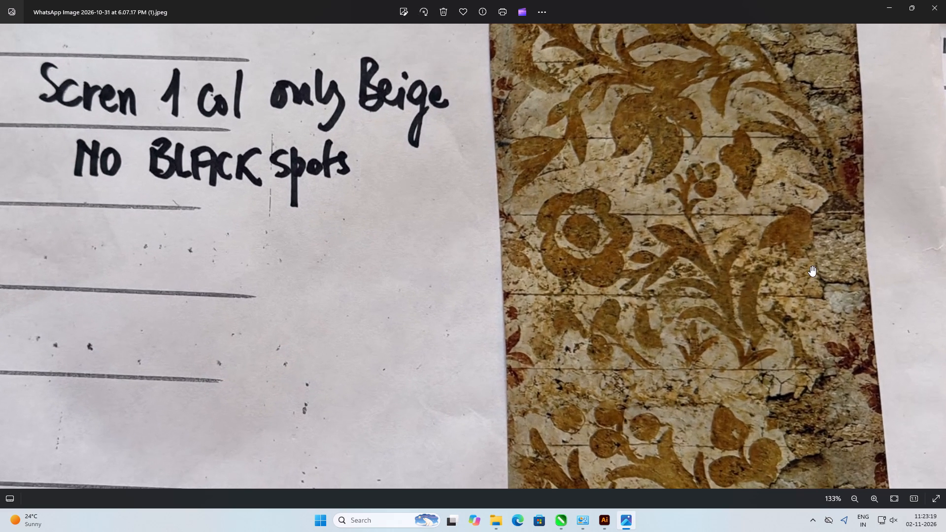
scroll(484, 238, down, 5)
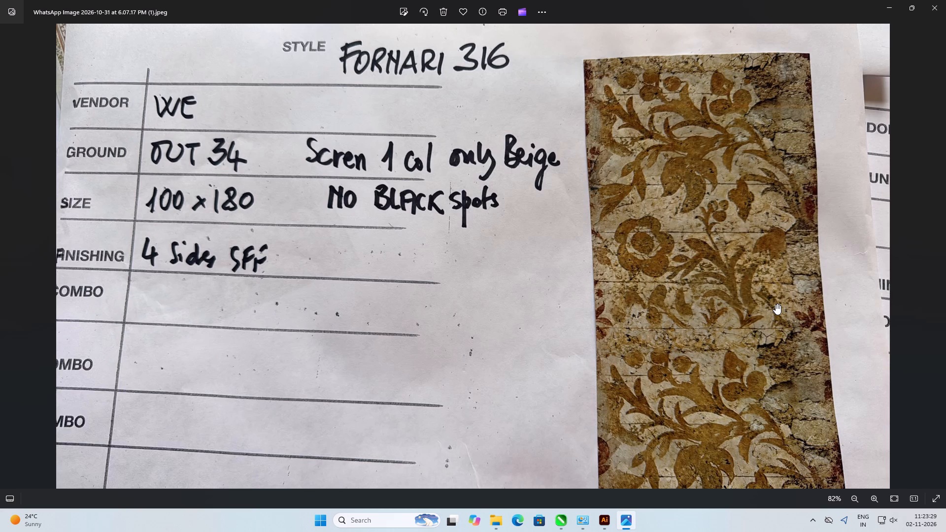
scroll(619, 271, down, 4)
scroll(659, 253, down, 6)
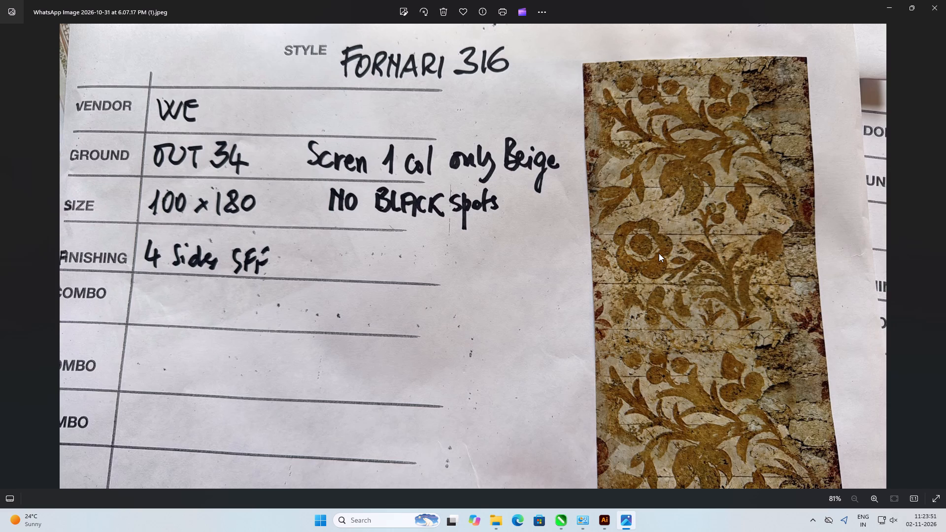
scroll(659, 253, down, 4)
shift+scroll(659, 253, up, 1)
key(shift+super+s)
scroll(659, 243, down, 8)
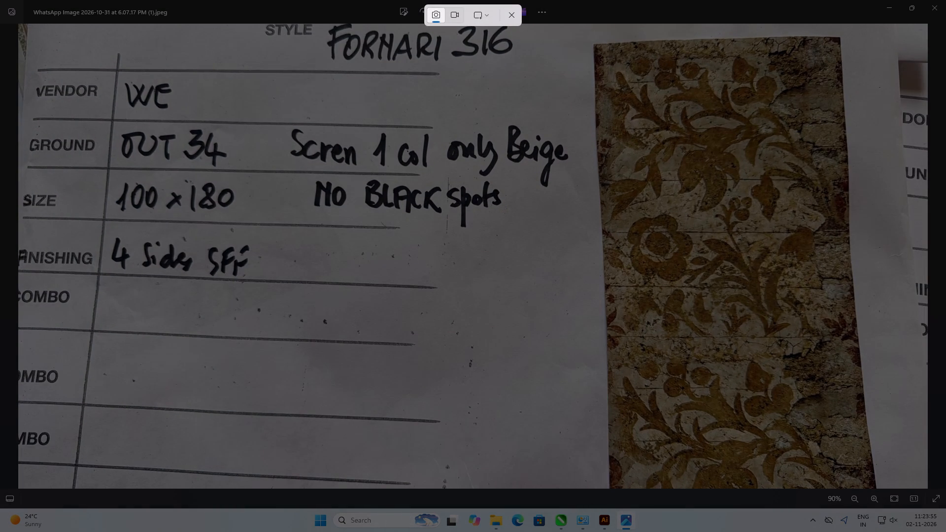
drag(590, 38, 855, 449)
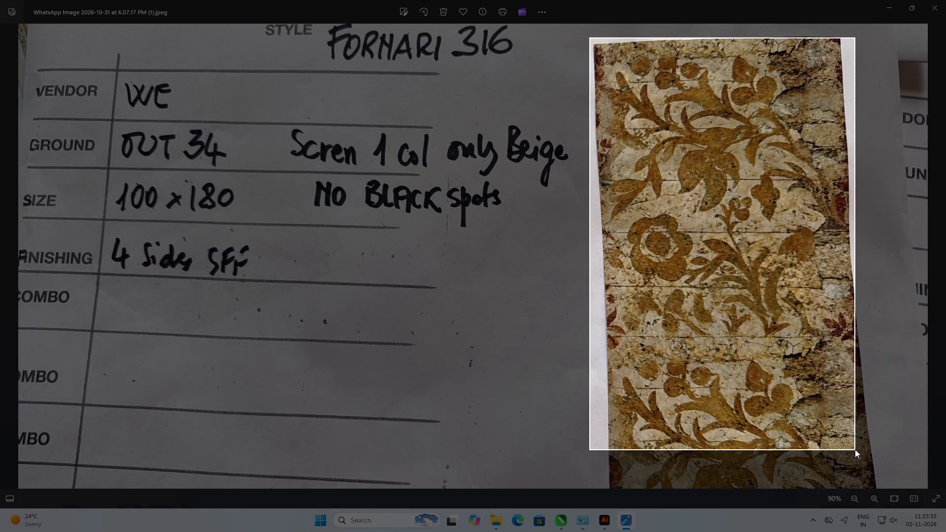
drag(855, 449, 880, 490)
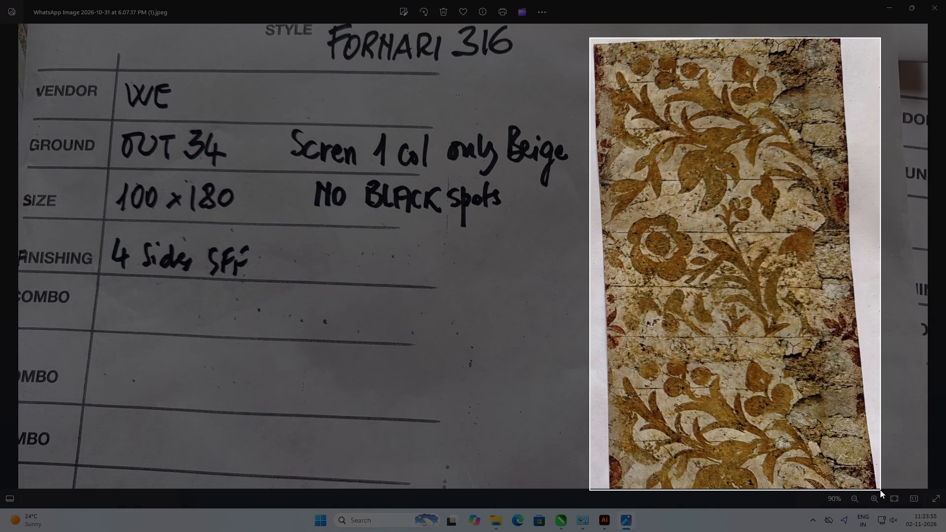
drag(880, 490, 877, 489)
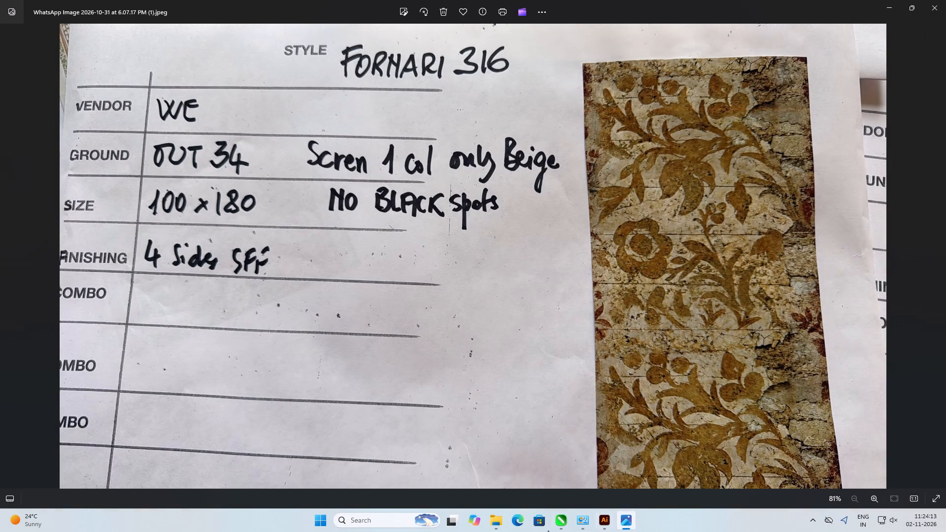
click(945, 531)
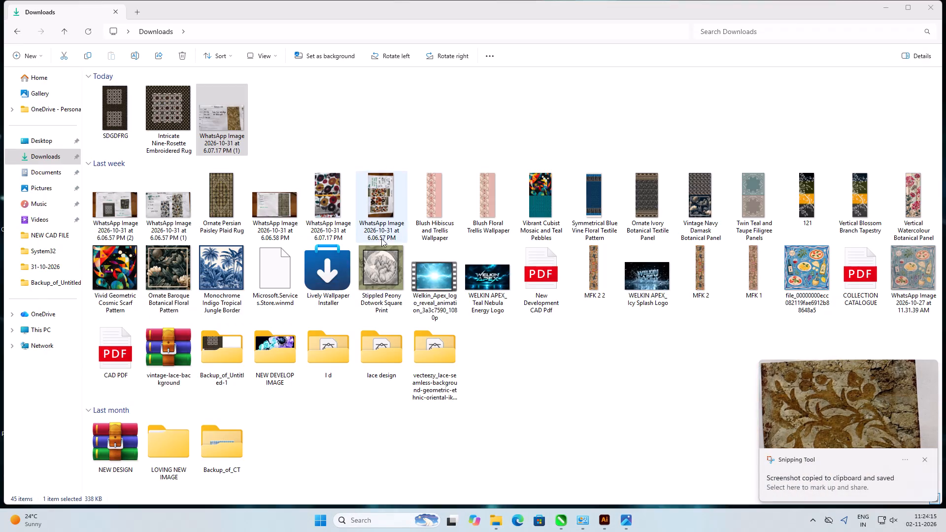
click(432, 107)
right_click(432, 107)
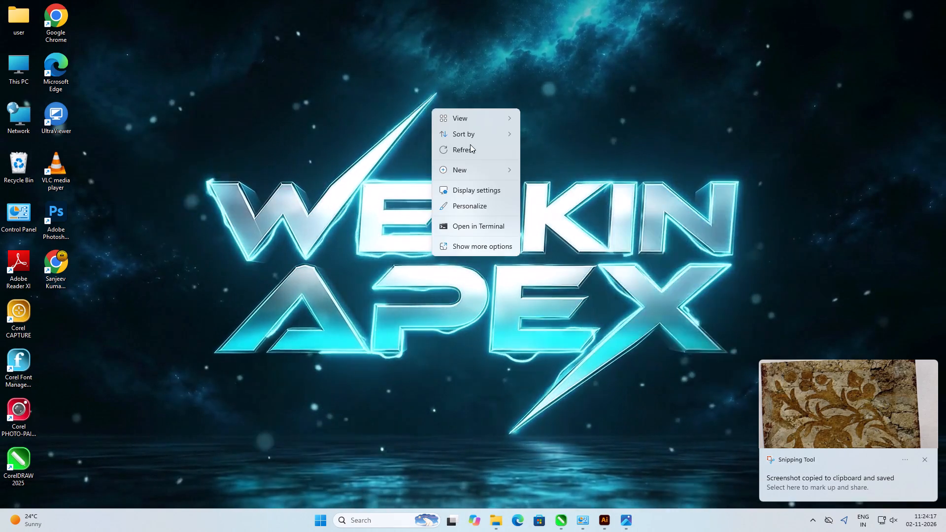
click(468, 156)
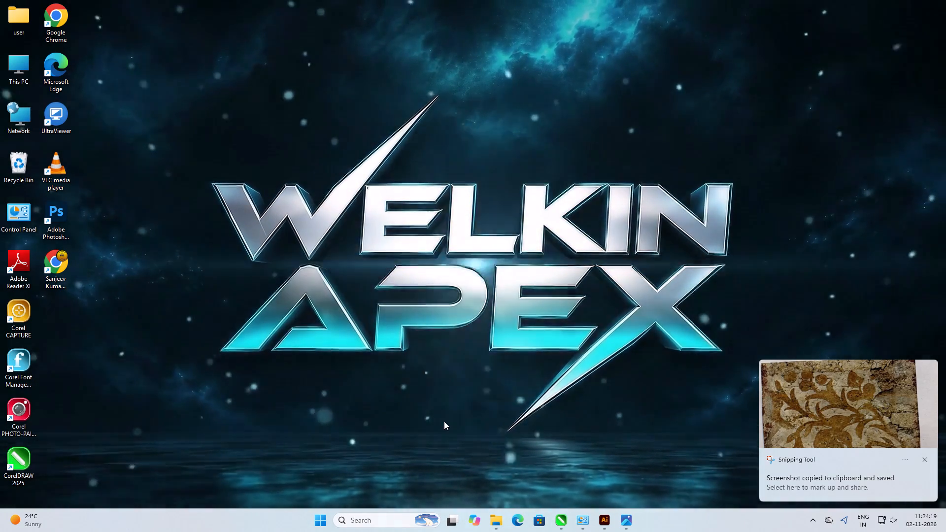
double_click(61, 266)
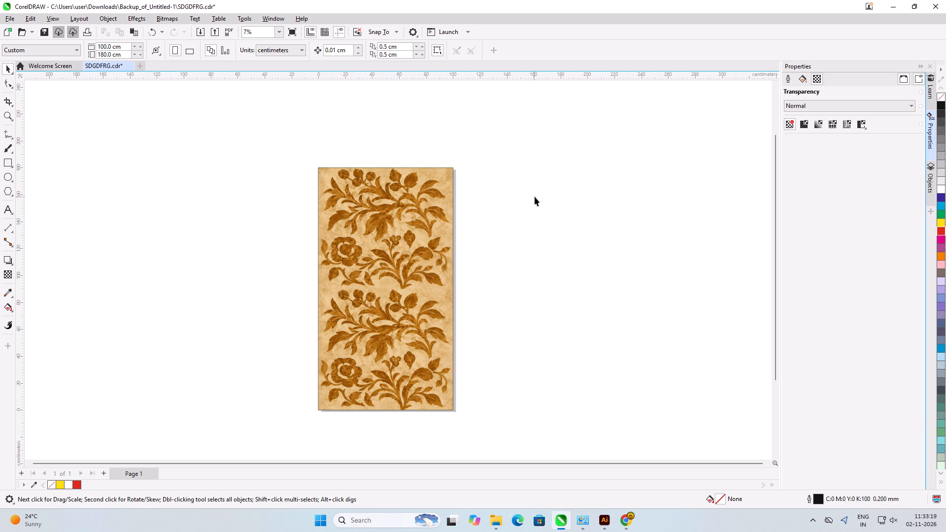
key(ctrl+i)
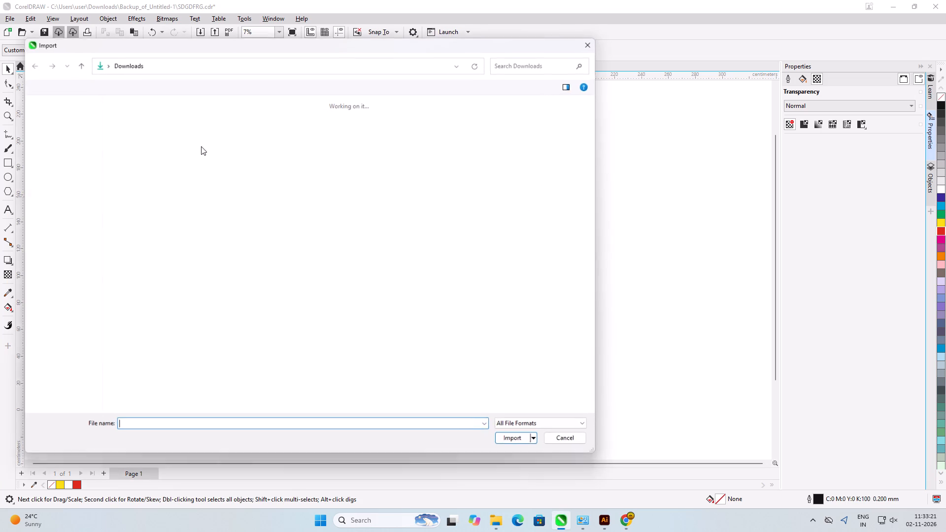
double_click(129, 134)
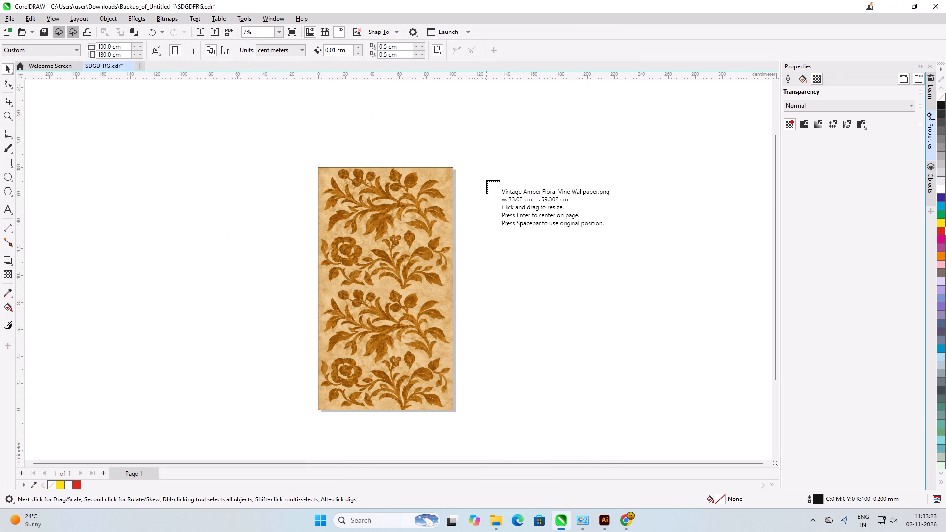
click(486, 180)
click(602, 266)
Delete the old Golden Ochre floral image that fills the page, keeping the page frame.
click(388, 259)
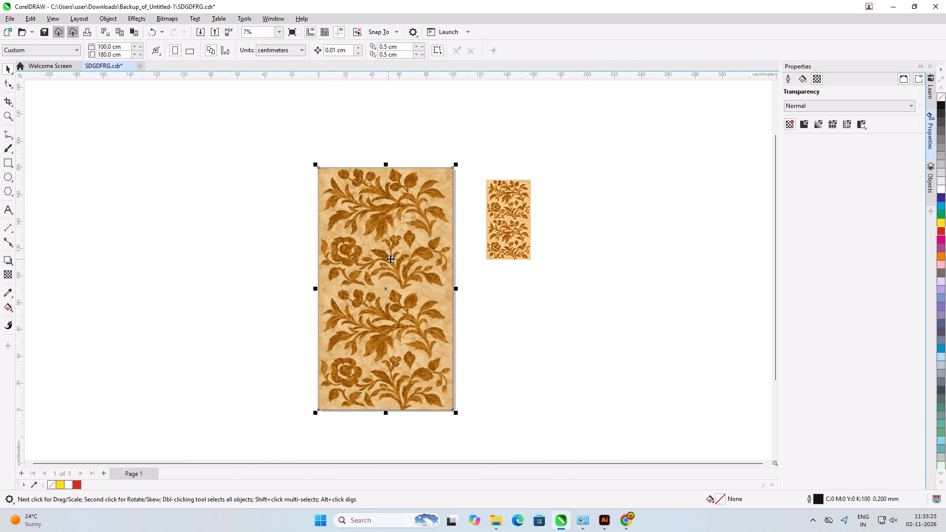
key(Delete)
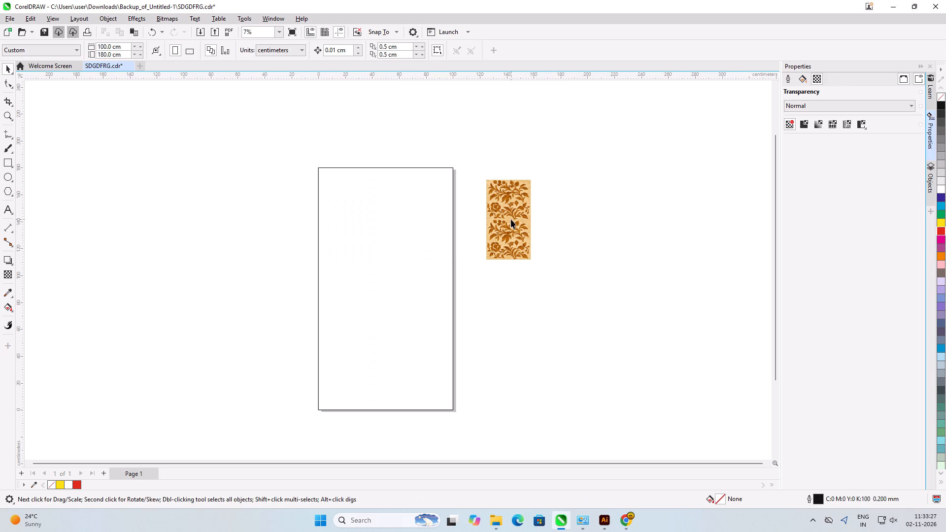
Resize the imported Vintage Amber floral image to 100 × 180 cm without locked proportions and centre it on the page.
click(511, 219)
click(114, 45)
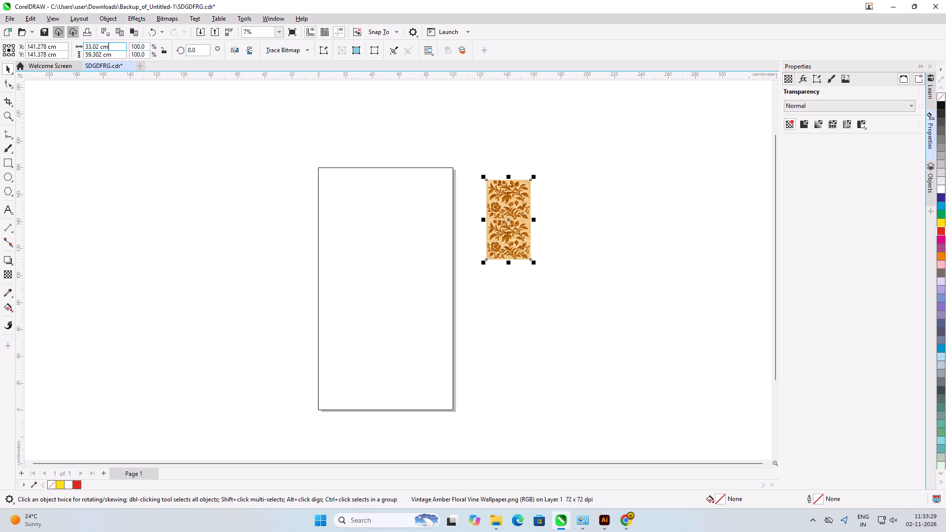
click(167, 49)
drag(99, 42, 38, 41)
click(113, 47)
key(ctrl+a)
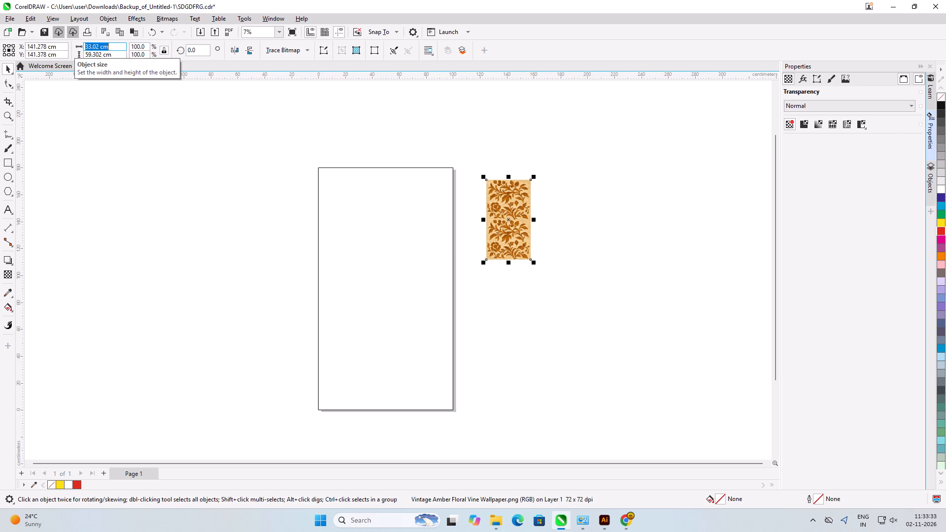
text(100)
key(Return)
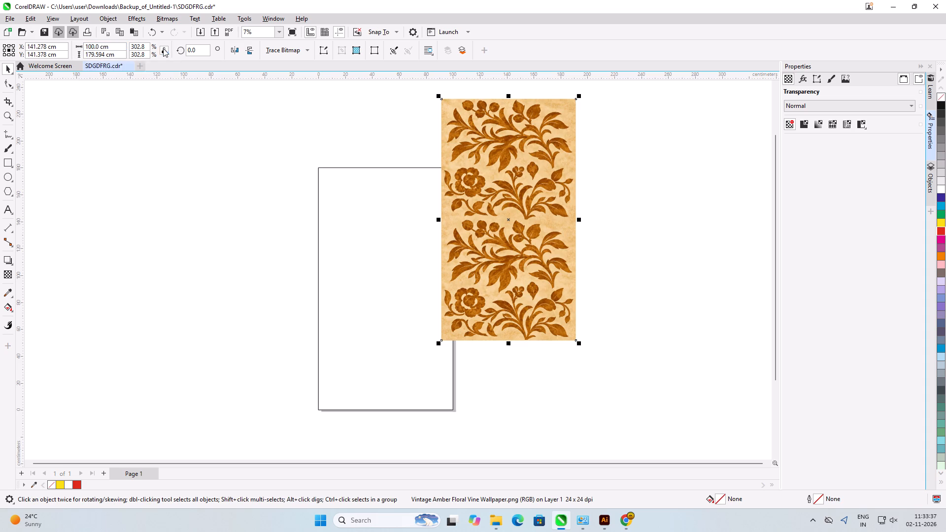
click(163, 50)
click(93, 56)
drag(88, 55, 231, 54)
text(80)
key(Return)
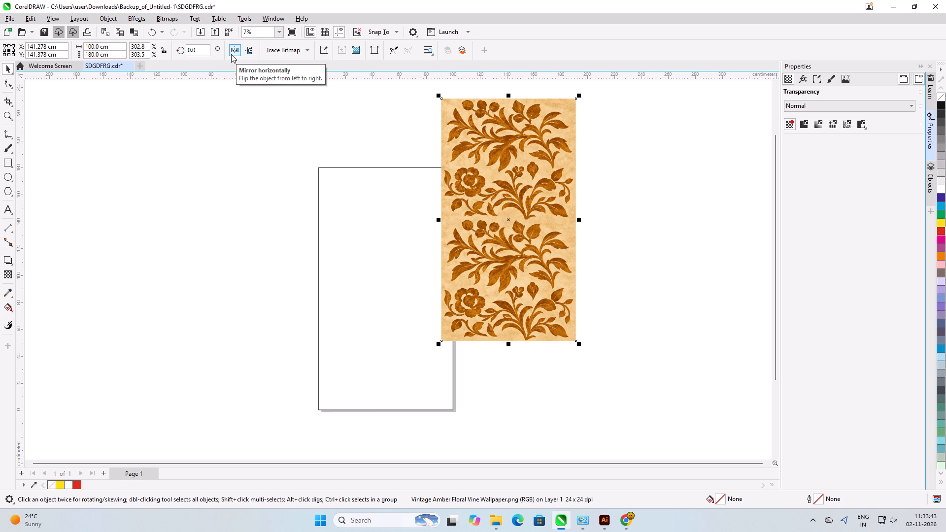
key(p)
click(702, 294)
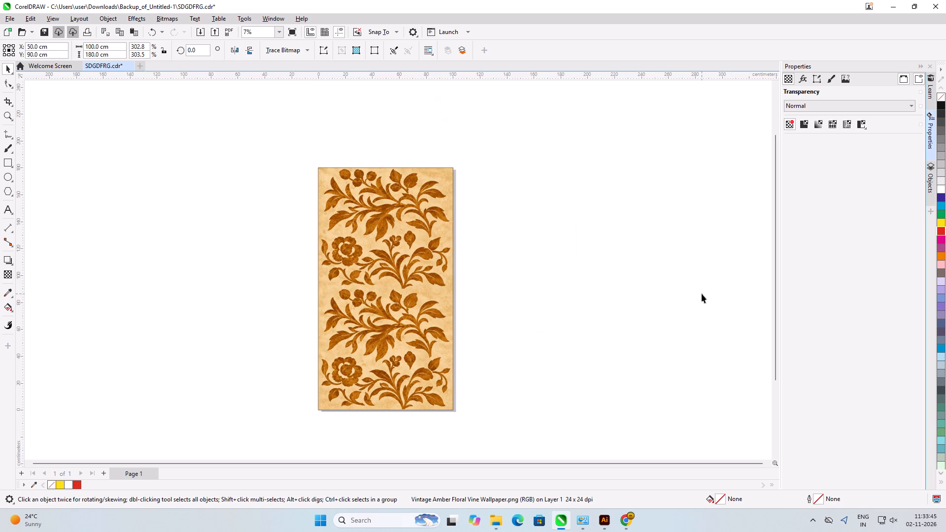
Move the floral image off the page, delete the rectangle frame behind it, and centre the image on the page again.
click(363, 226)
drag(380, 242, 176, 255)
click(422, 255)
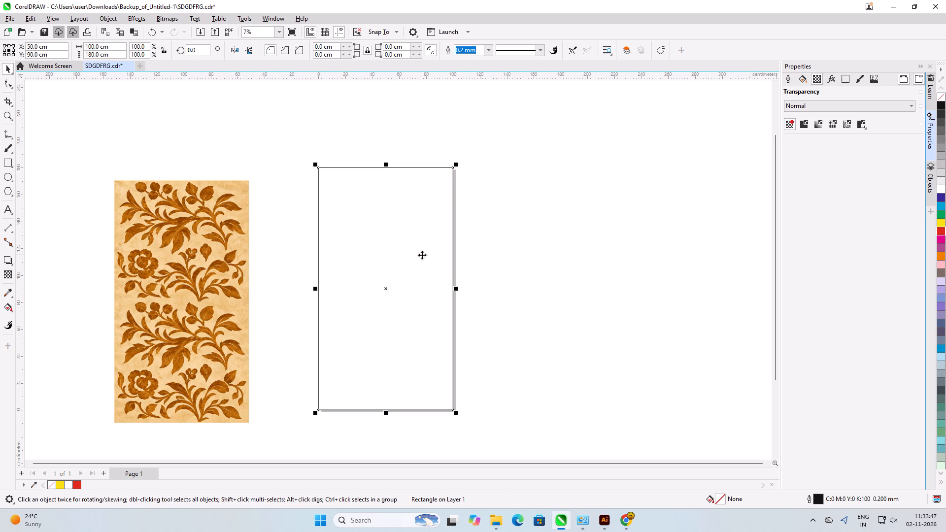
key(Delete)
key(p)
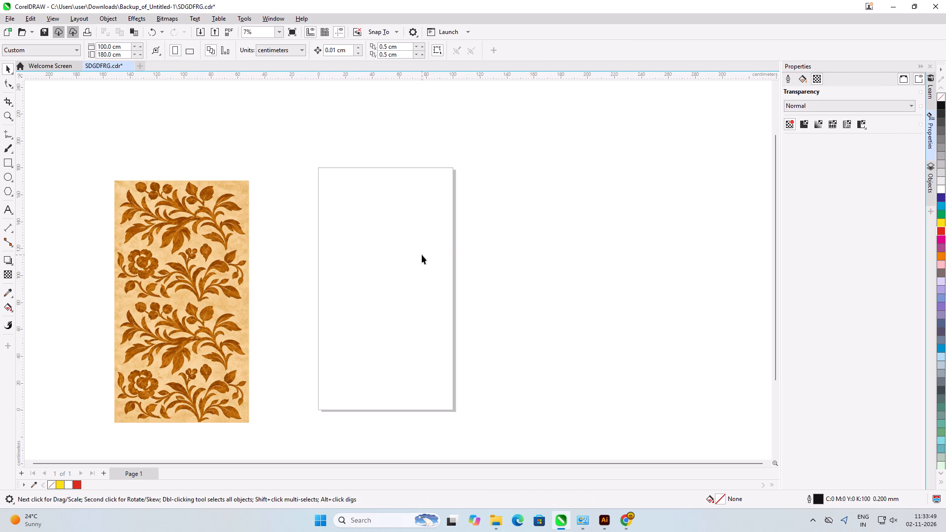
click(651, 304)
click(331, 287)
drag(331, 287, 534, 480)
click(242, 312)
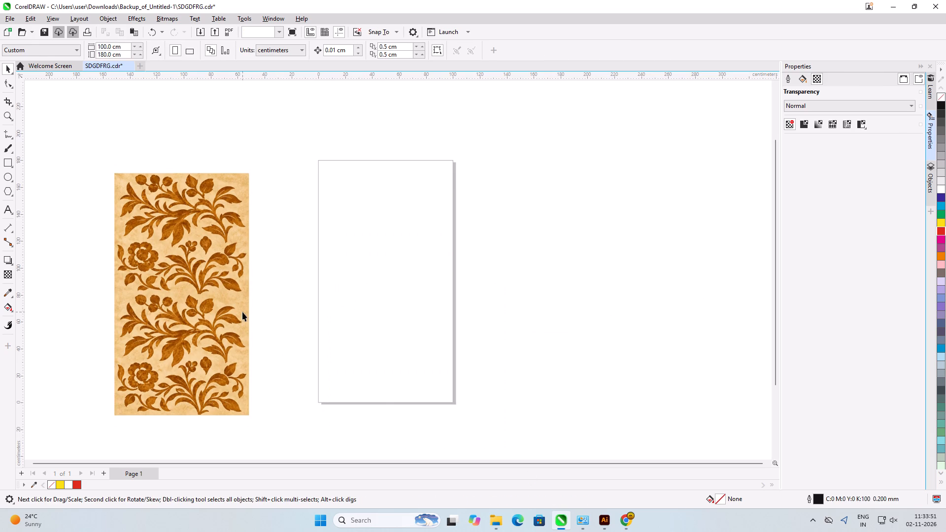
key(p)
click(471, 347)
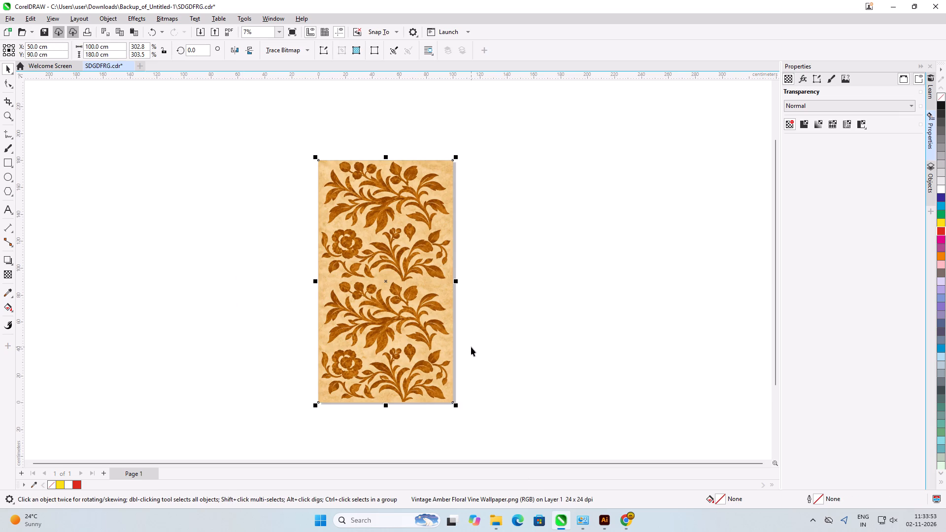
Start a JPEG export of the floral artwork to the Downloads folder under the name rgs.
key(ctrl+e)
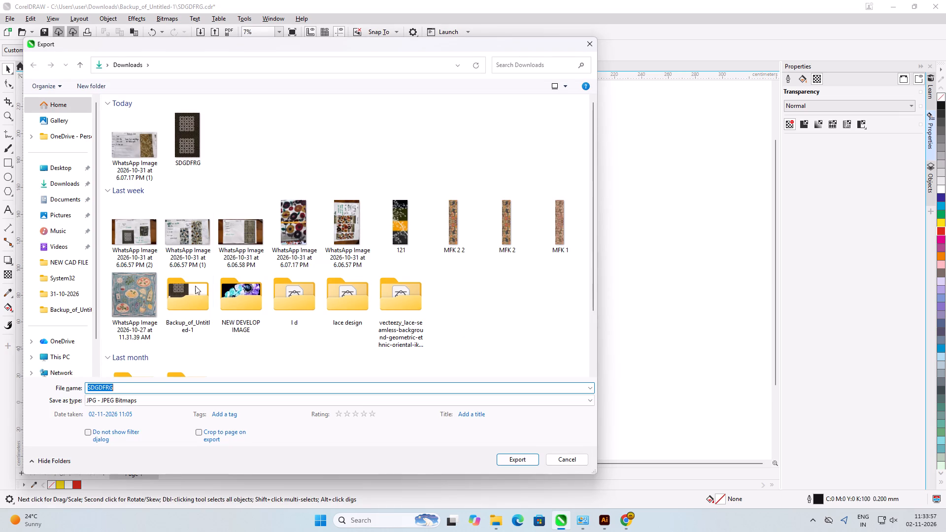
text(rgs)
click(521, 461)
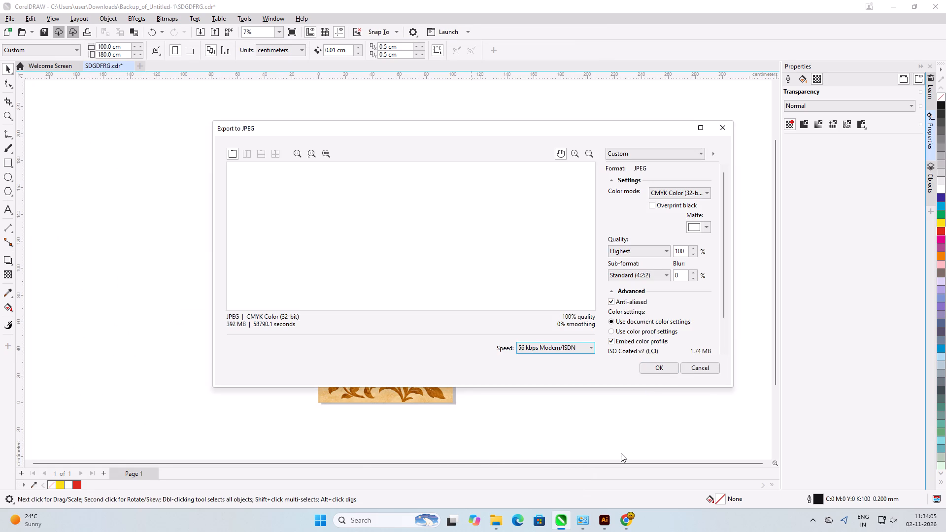
Switch to Illustrator, close 1 100x180cm.pdf, and create a new 100 × 180 cm portrait document in CMYK.
click(608, 524)
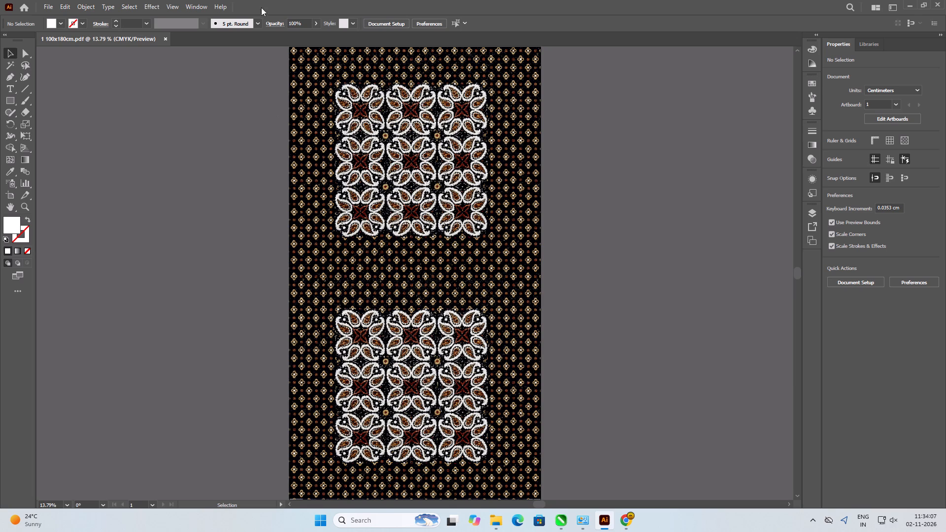
click(166, 38)
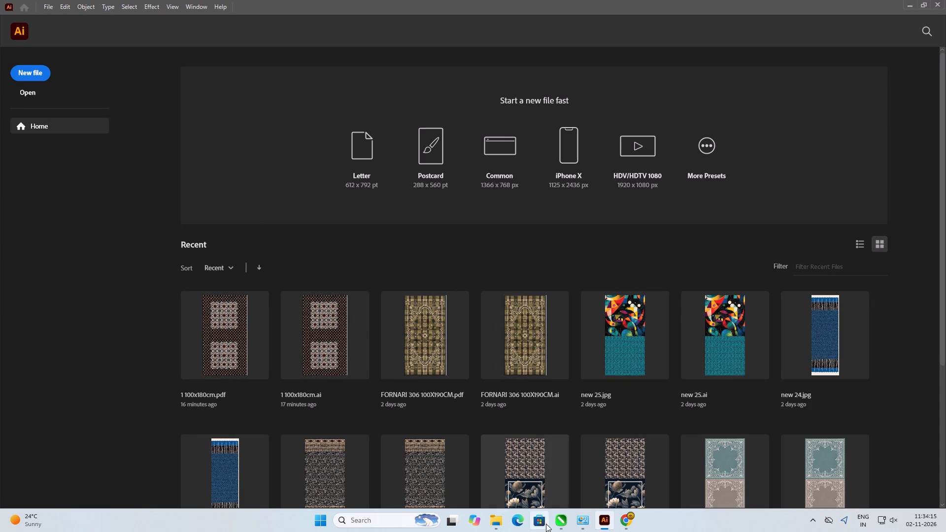
click(34, 76)
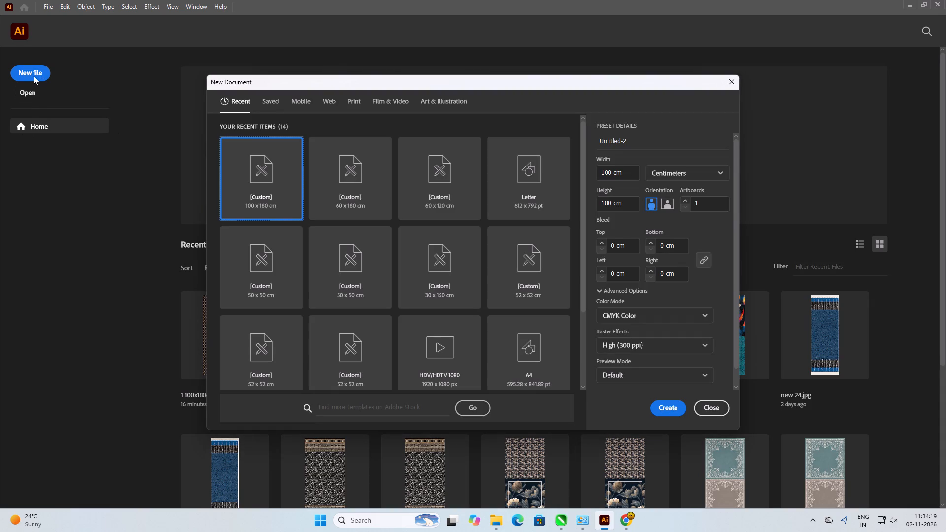
click(668, 403)
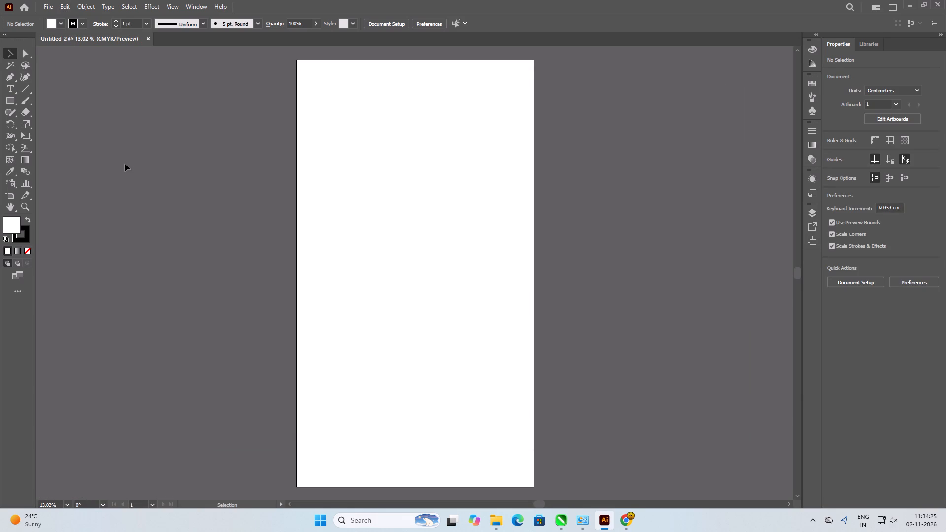
Place Vintage Amber Floral Vine Wallpaper.png from the Downloads folder at the artboard's upper-left corner.
key(ctrl+shift+p)
click(451, 221)
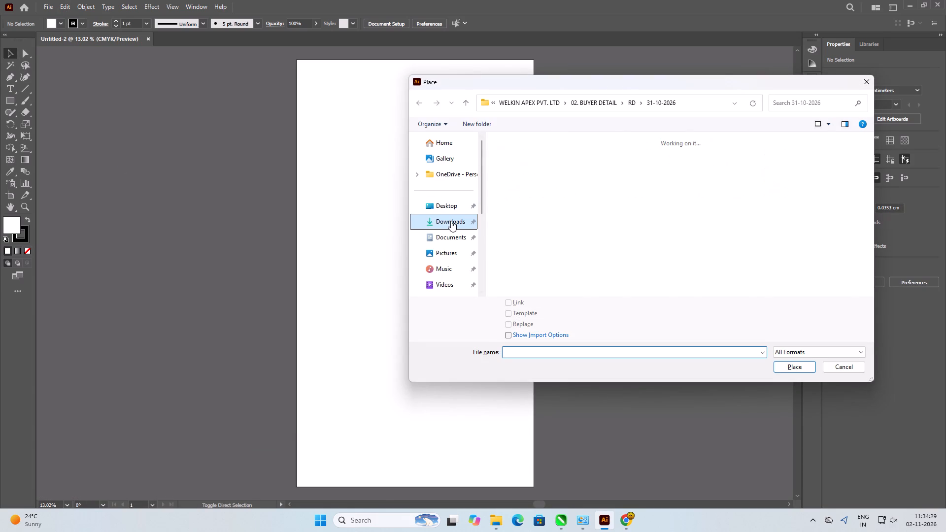
double_click(526, 188)
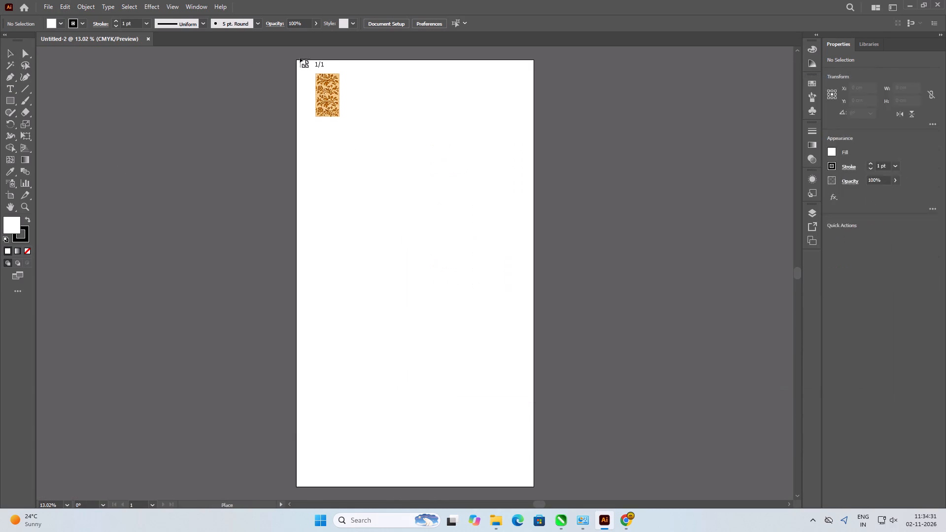
click(296, 60)
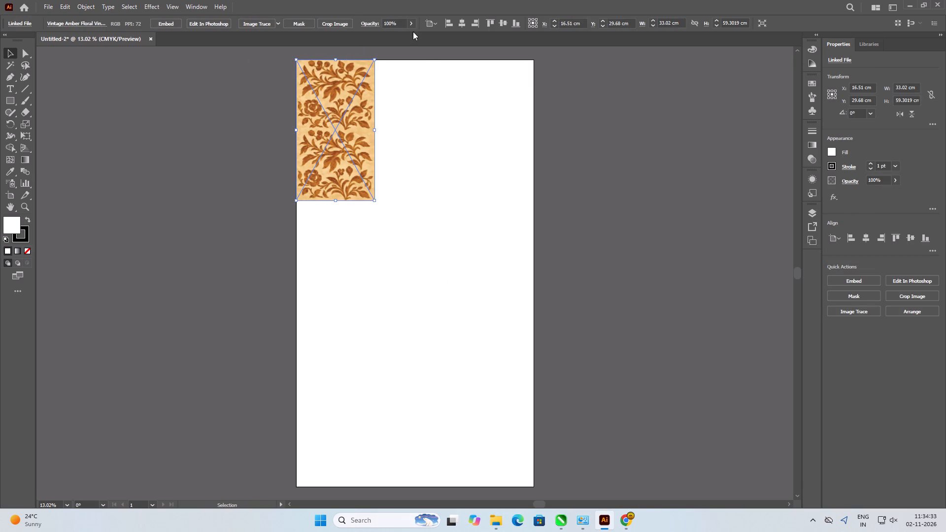
Resize the placed floral image to 100 × 180 cm and centre it horizontally and vertically on the artboard.
drag(669, 25, 657, 25)
key(ctrl+a)
text(100)
key(Tab)
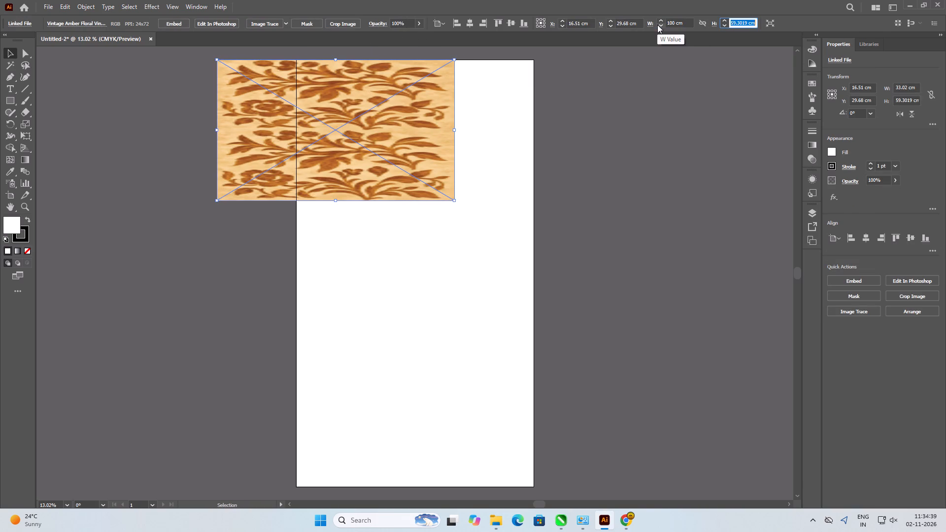
text(180)
key(Return)
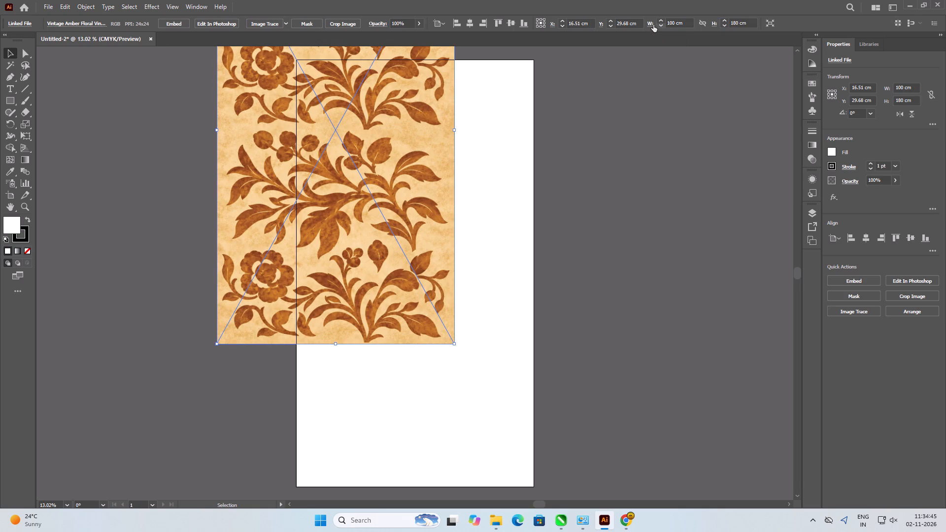
click(471, 21)
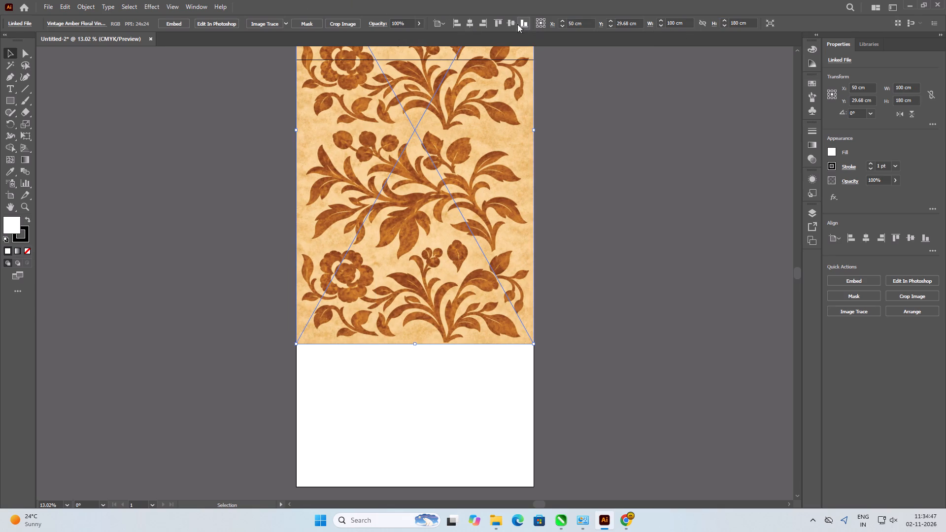
click(512, 23)
click(613, 223)
Image Trace the floral artwork with the High Fidelity Photo preset and deselect it.
click(412, 188)
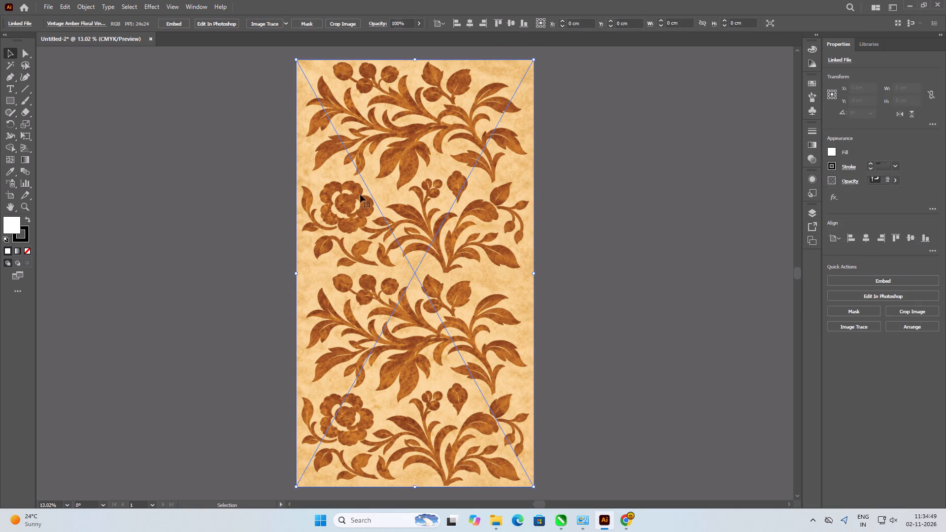
click(287, 23)
click(298, 57)
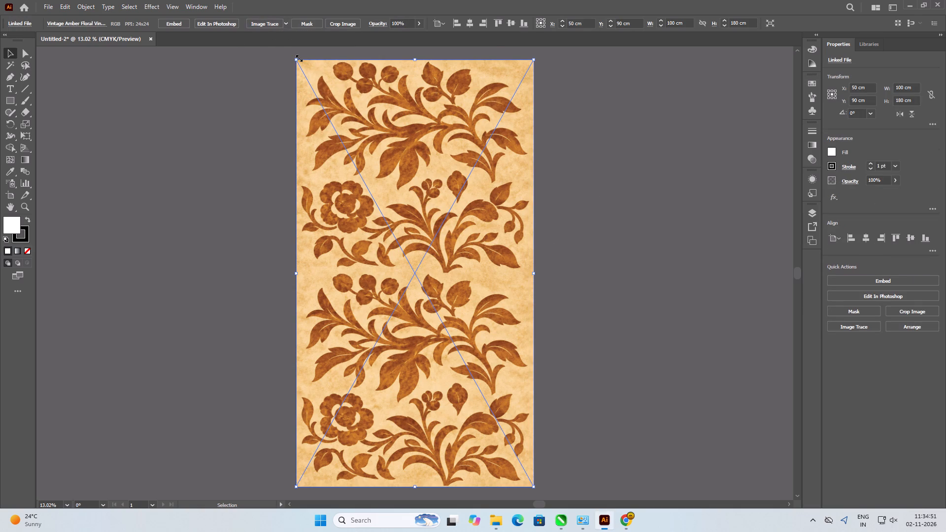
click(563, 531)
click(602, 438)
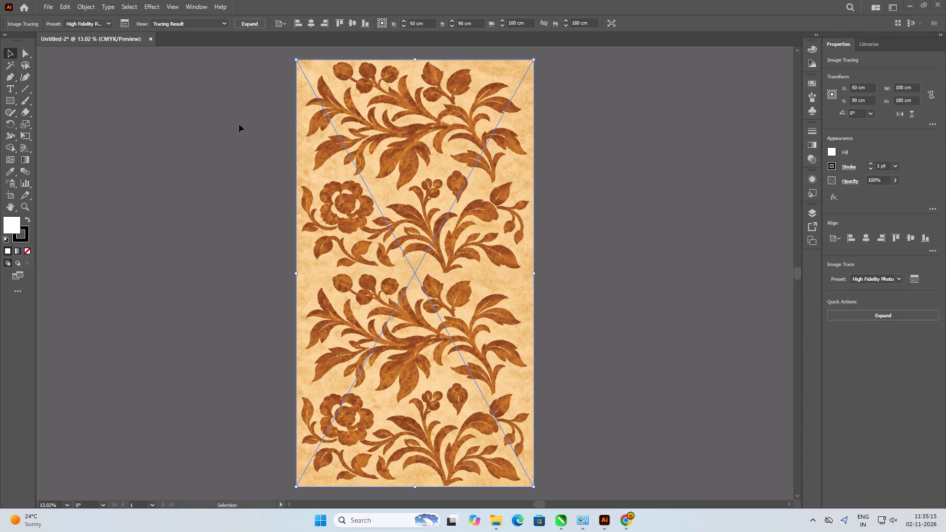
click(602, 242)
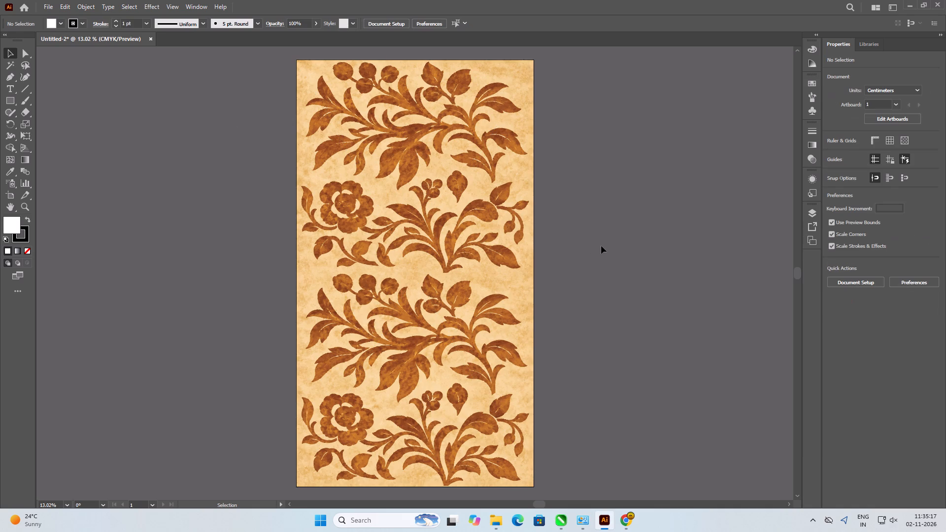
Return to CorelDRAW, cancel the pending JPEG export, and close the program without saving changes to SDGDFRG.
click(907, 0)
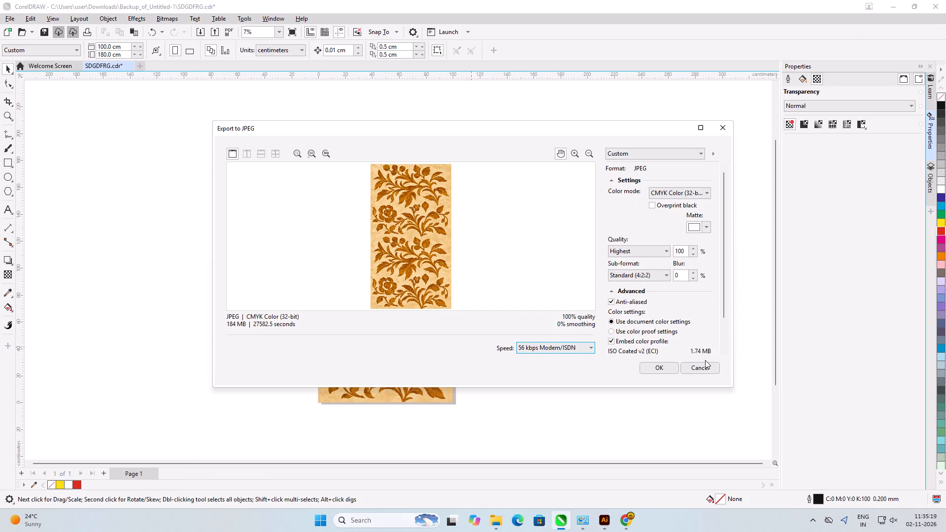
click(704, 365)
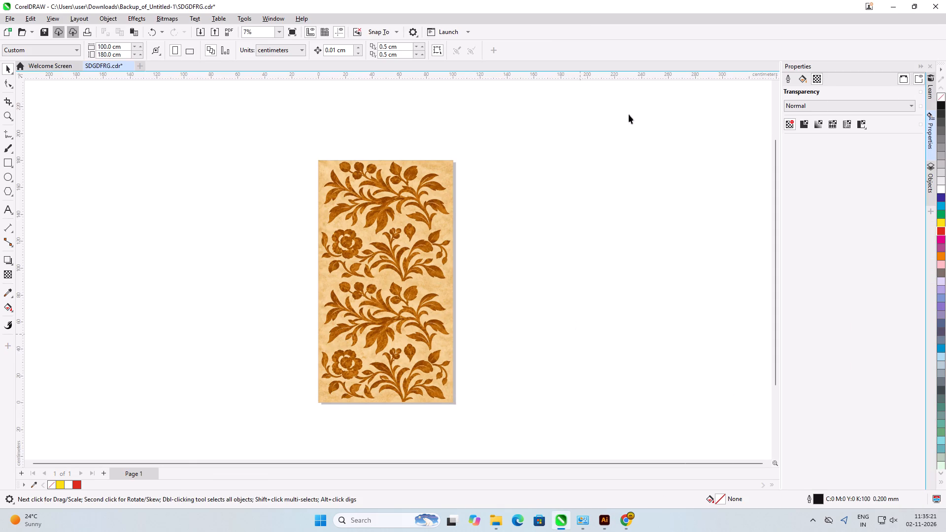
click(938, 11)
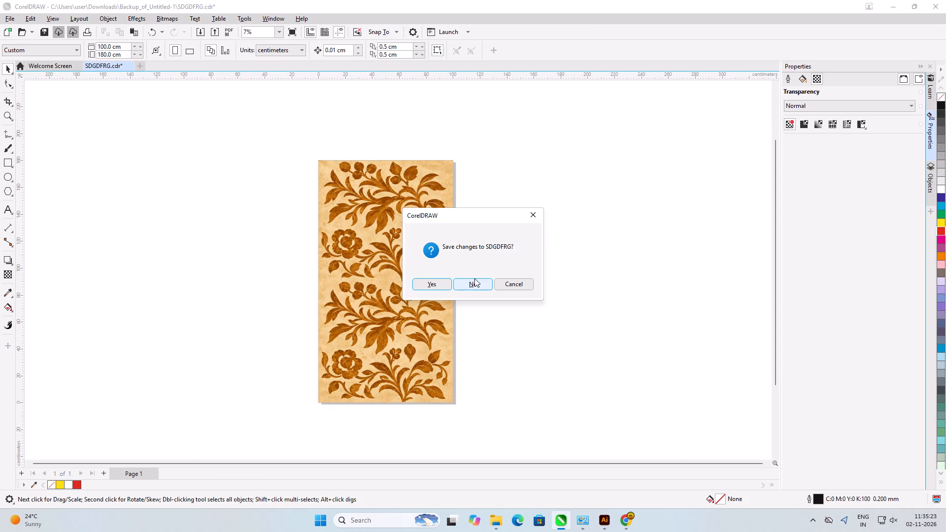
click(474, 278)
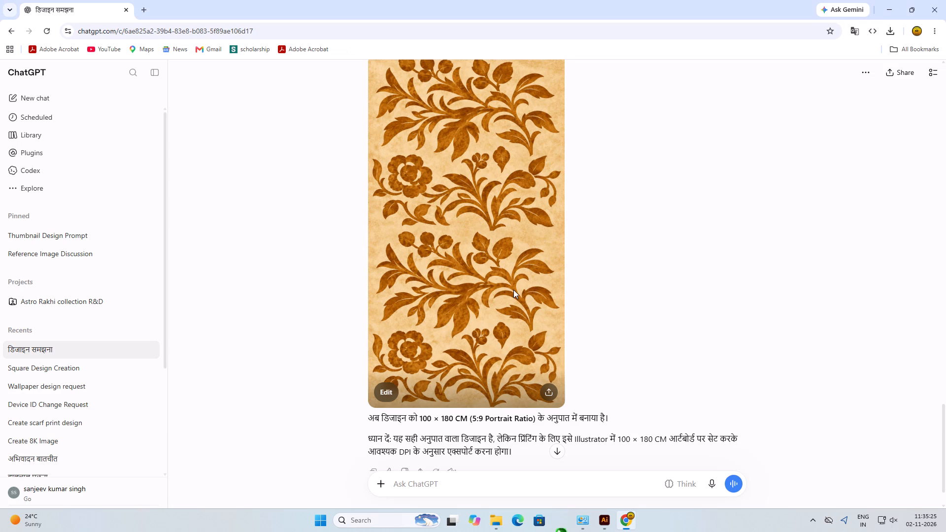
Switch to Illustrator and save the traced floral document as 2 100x180cm in AI format in the 31-10-2026 folder.
click(602, 523)
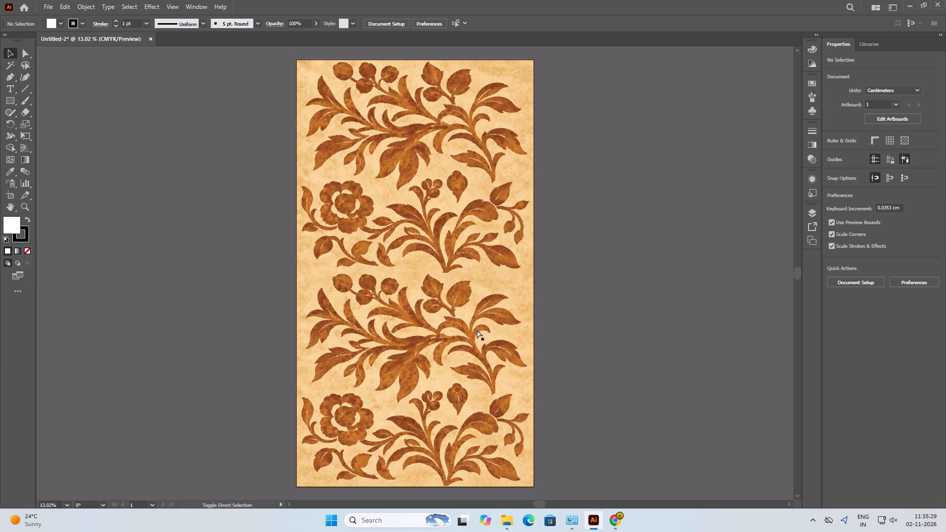
key(ctrl+shift+s)
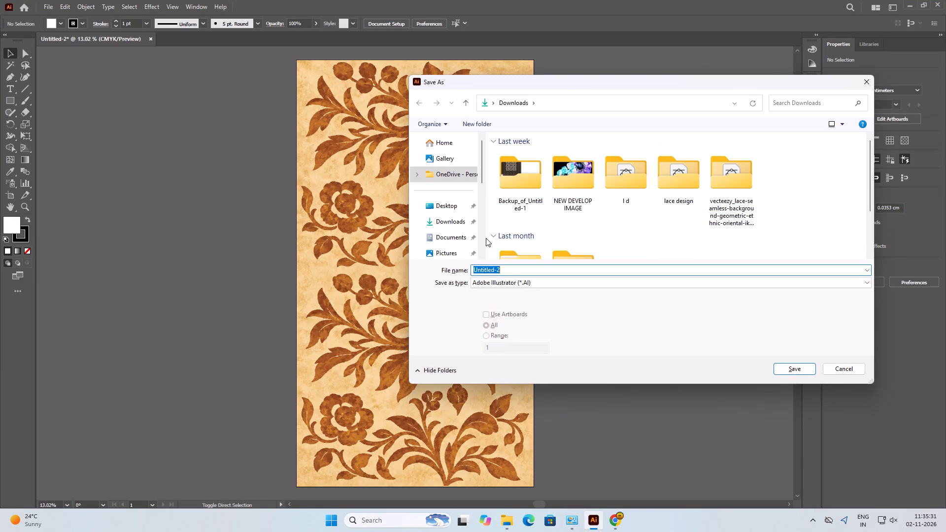
scroll(453, 235, down, 7)
click(448, 212)
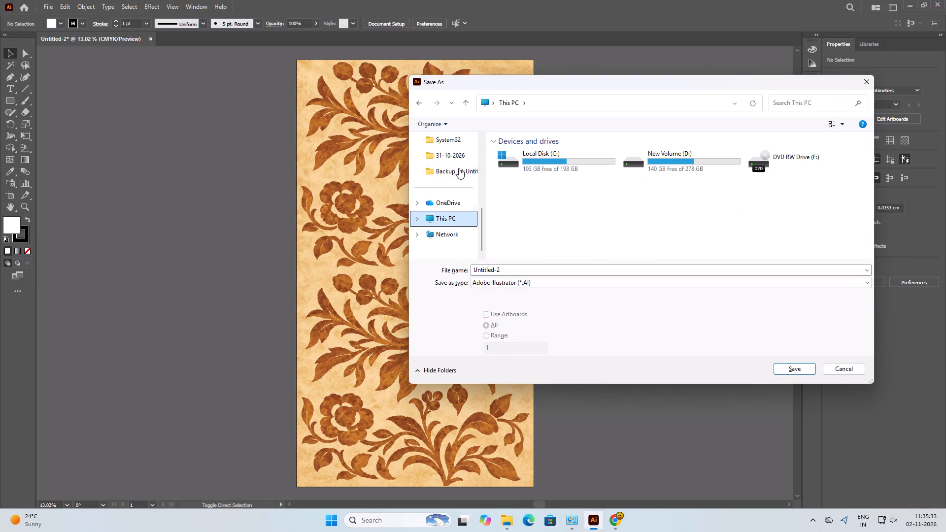
click(456, 155)
click(562, 186)
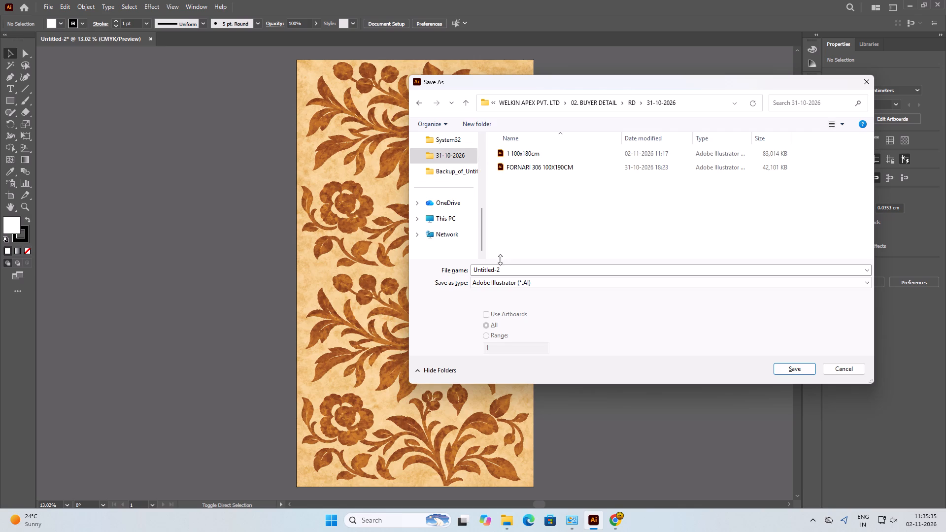
click(509, 266)
click(516, 155)
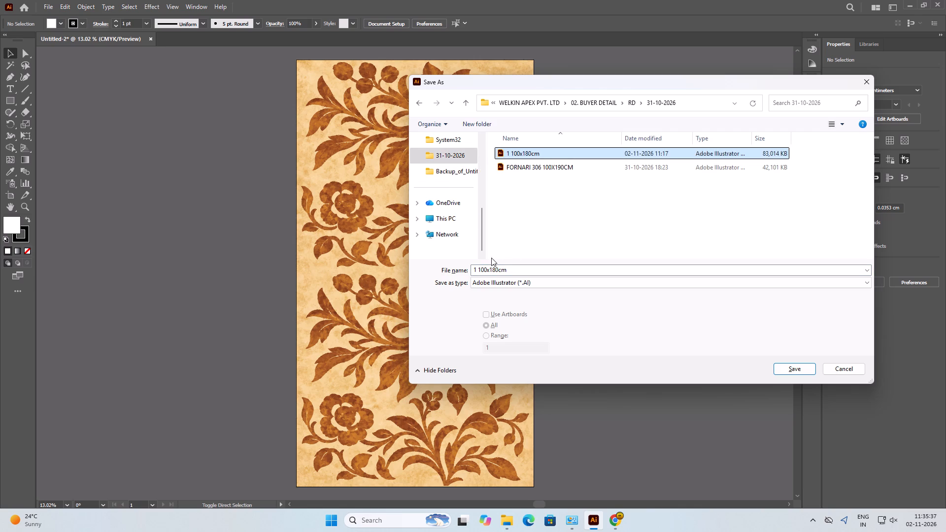
drag(476, 268, 463, 270)
click(473, 270)
drag(475, 269, 471, 269)
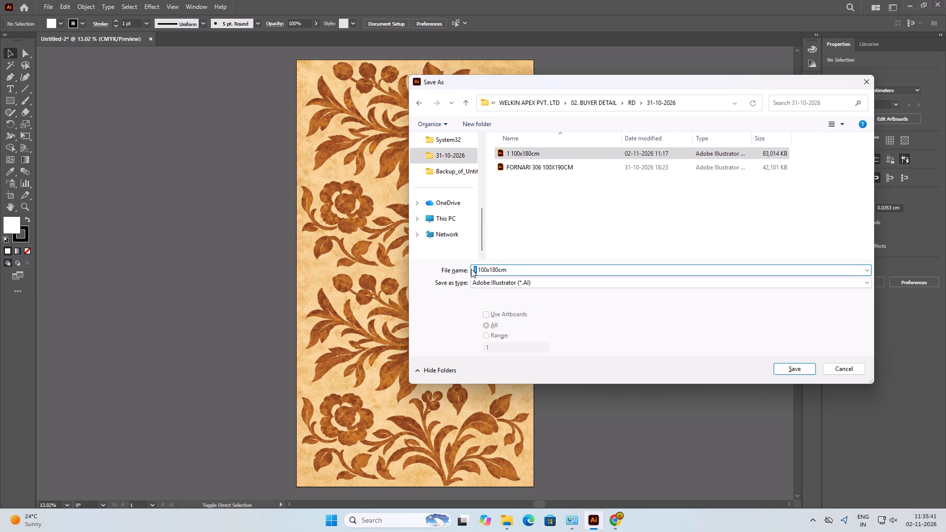
key(2)
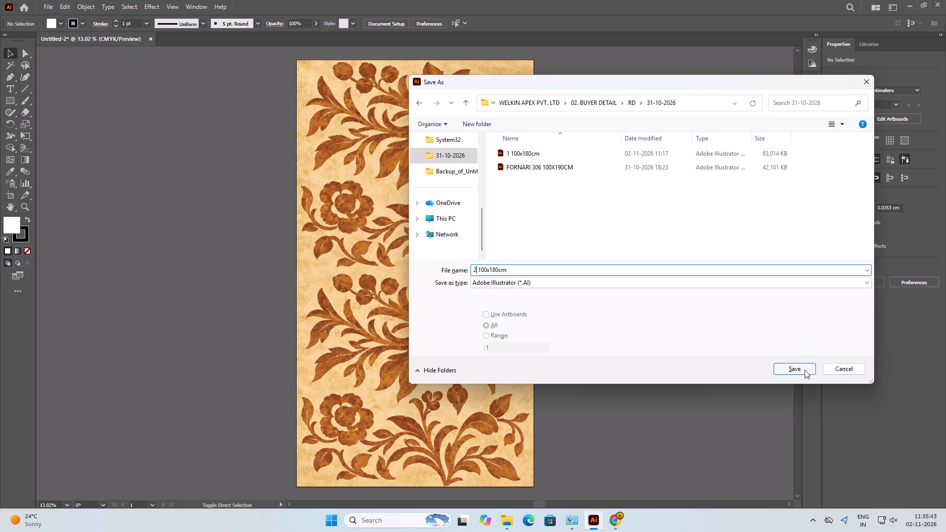
click(805, 370)
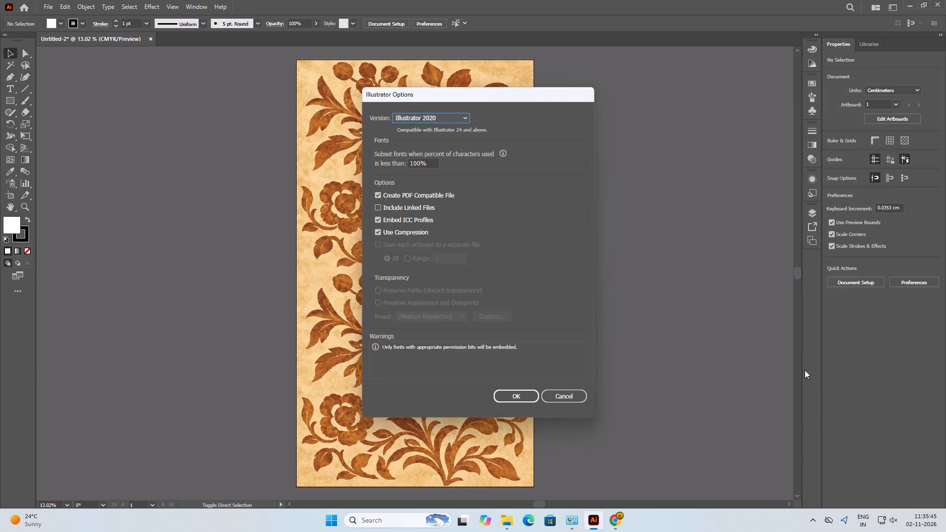
click(506, 391)
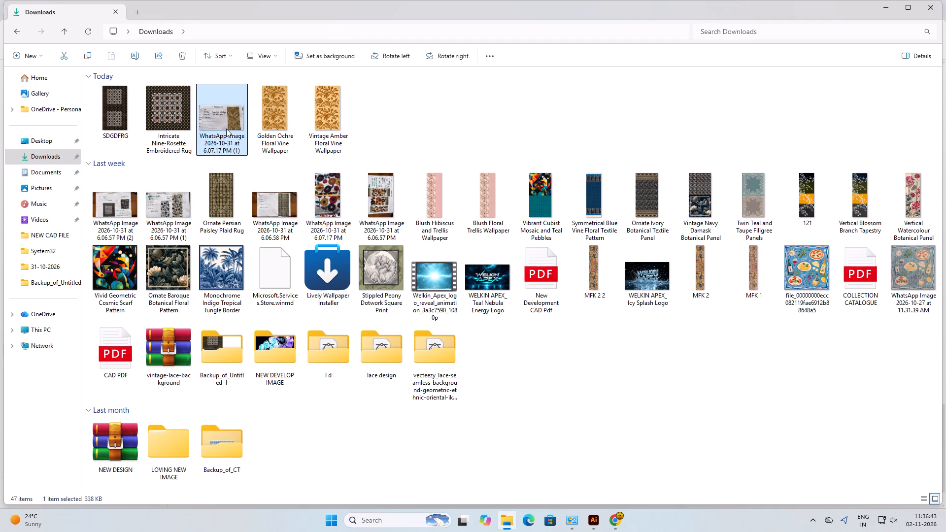
Open the WhatsApp photo of the FORNARI 302 order sheet from Downloads and examine its handwritten notes and three floral swatches.
click(173, 214)
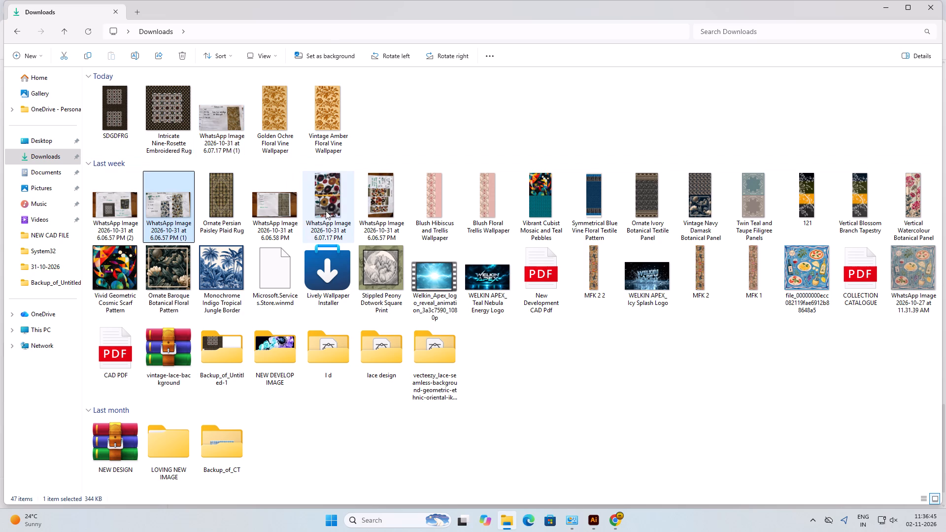
click(343, 205)
double_click(375, 199)
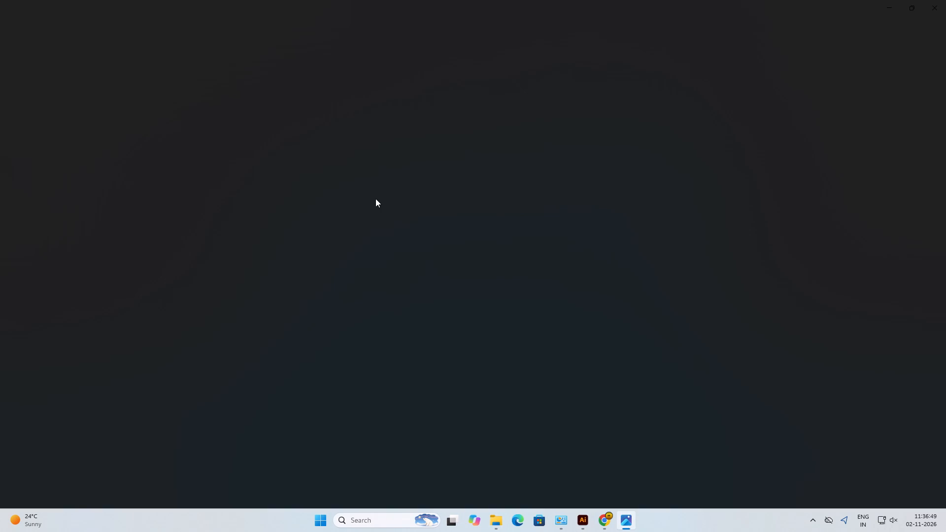
scroll(470, 450, up, 3)
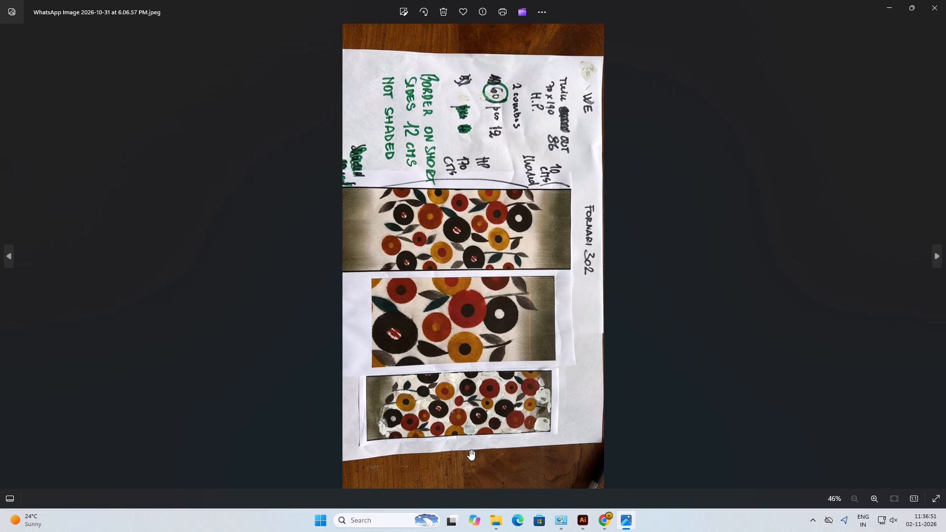
scroll(470, 450, up, 5)
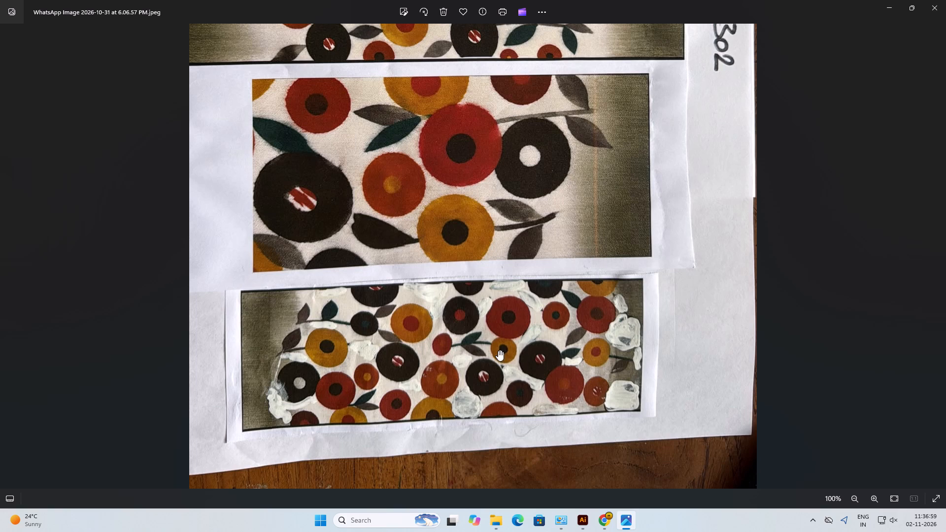
scroll(502, 351, down, 4)
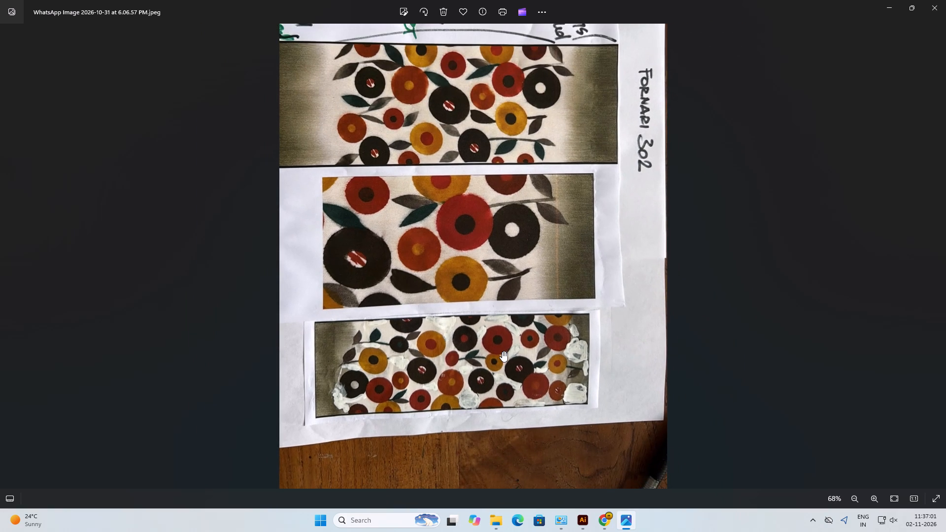
scroll(502, 351, down, 2)
scroll(452, 291, down, 1)
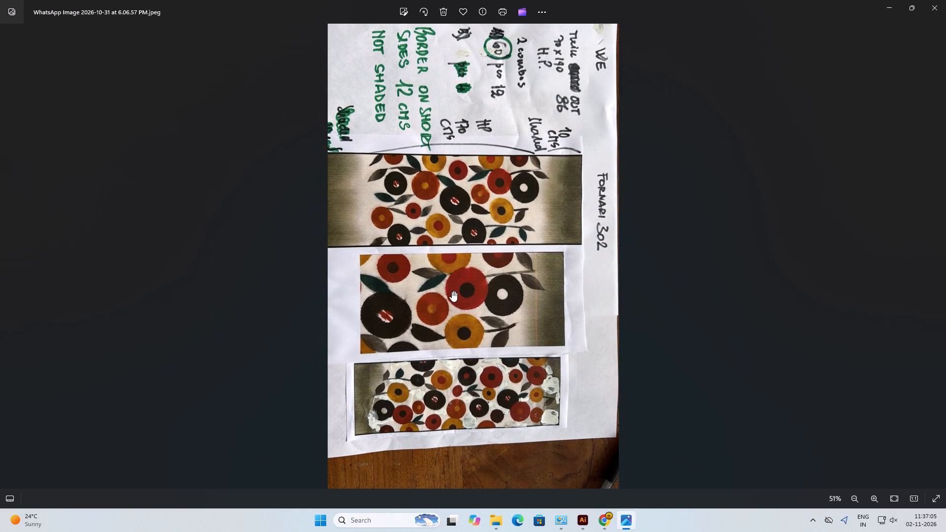
scroll(452, 291, down, 3)
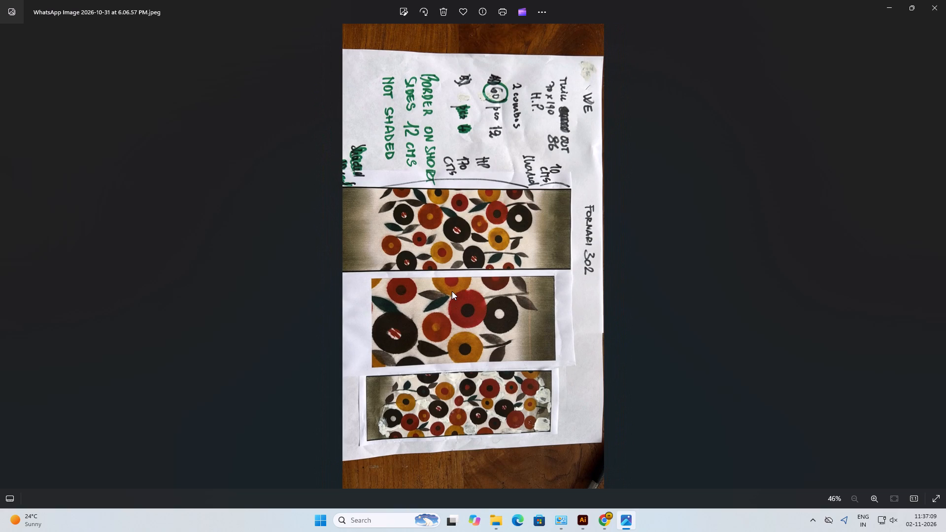
scroll(452, 291, down, 2)
Inspect the Fornari 302 reference photo more closely, close it and go back to Illustrator.
scroll(452, 291, up, 1)
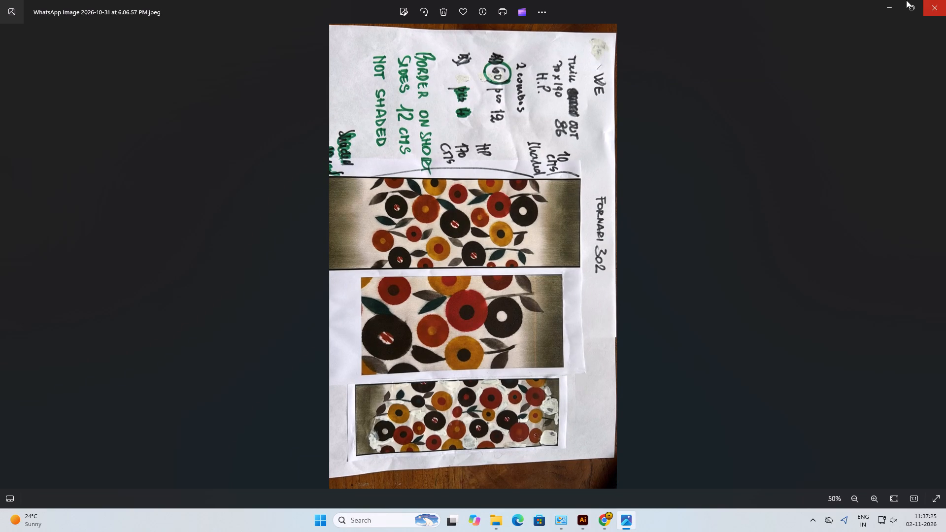
click(935, 1)
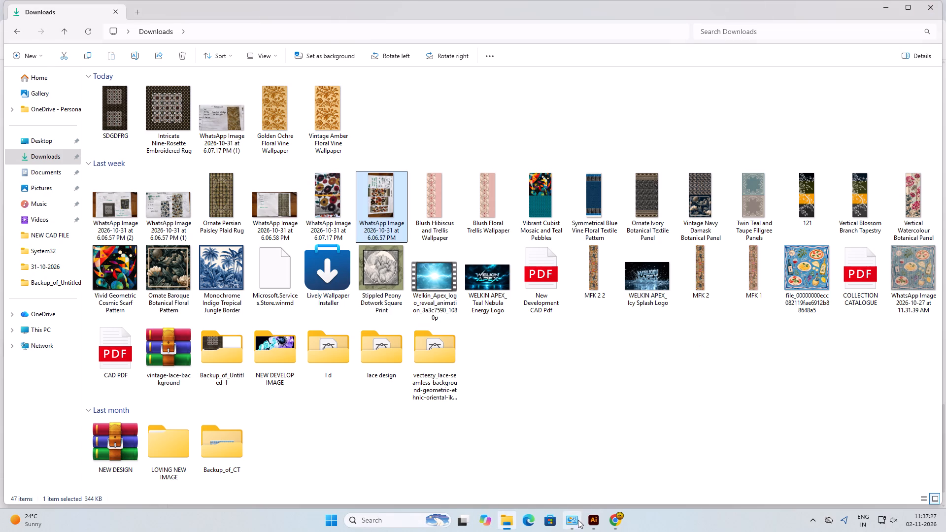
click(581, 473)
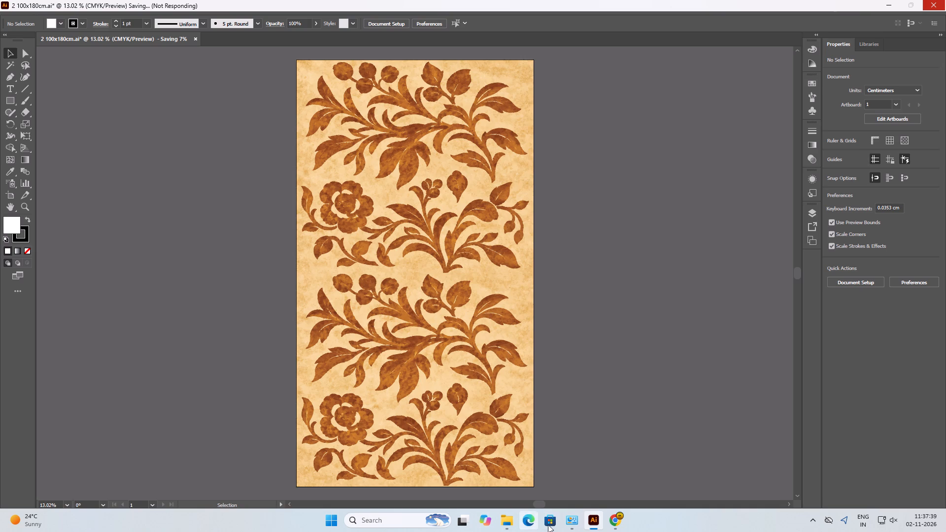
click(624, 517)
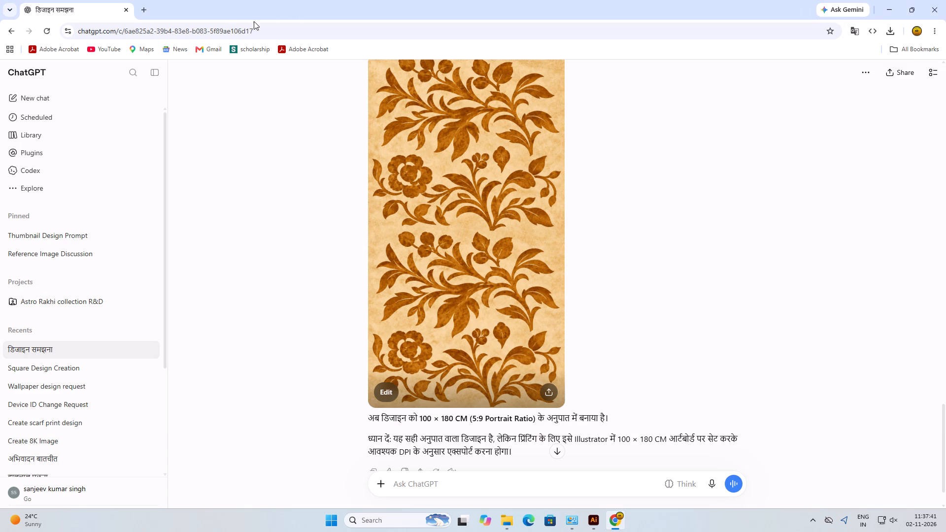
click(138, 6)
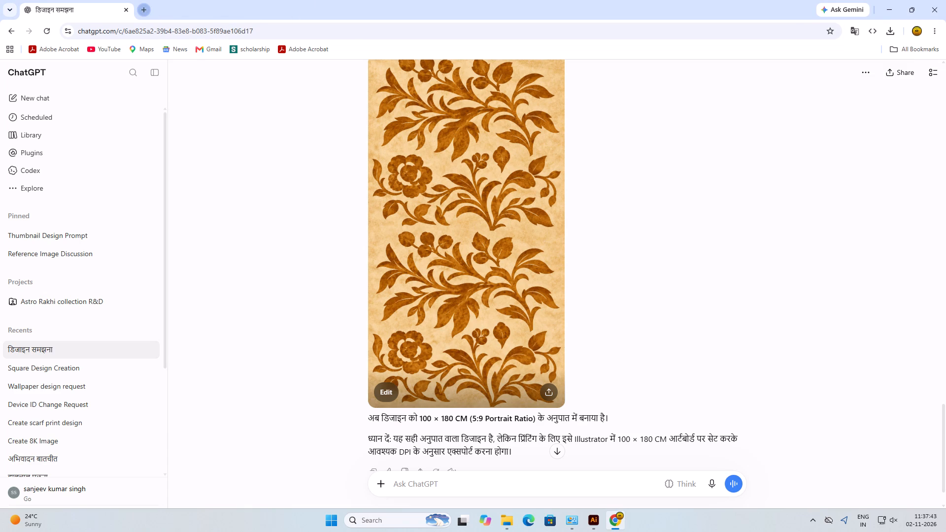
click(219, 29)
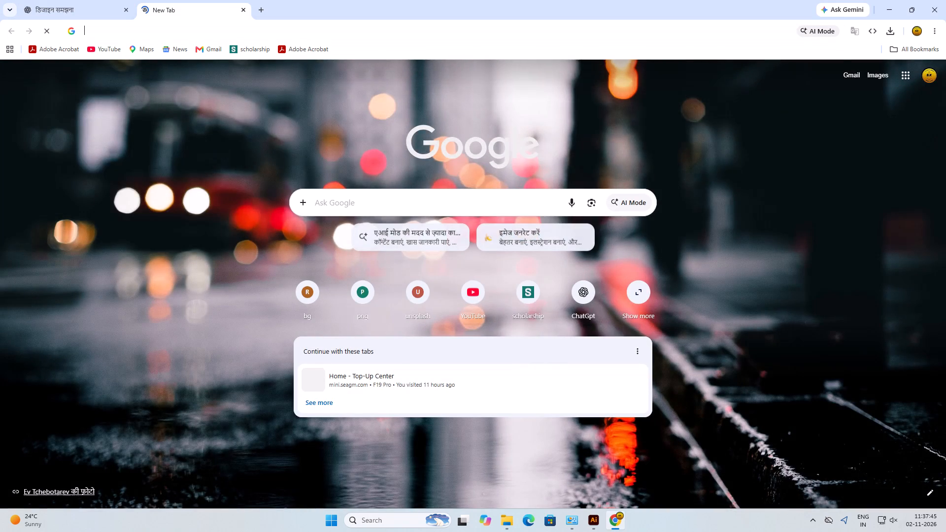
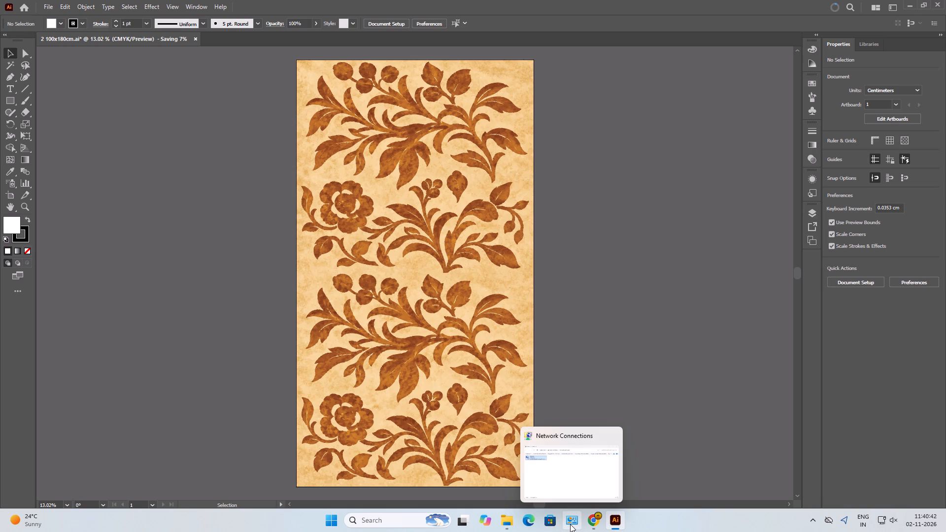
Switch to the Downloads folder and open the photo WhatsApp Image 2026-10-31 at 6.06.57 PM (1) to review the order sheet.
click(499, 518)
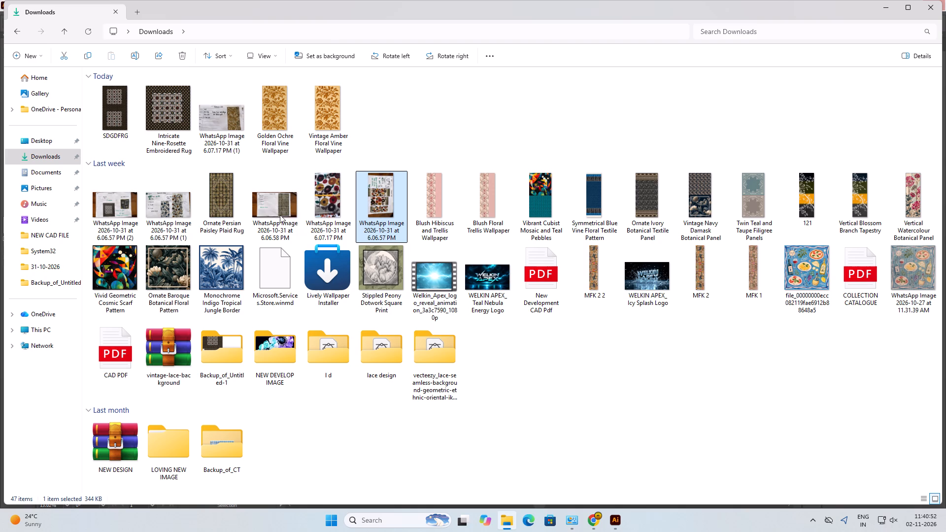
double_click(176, 210)
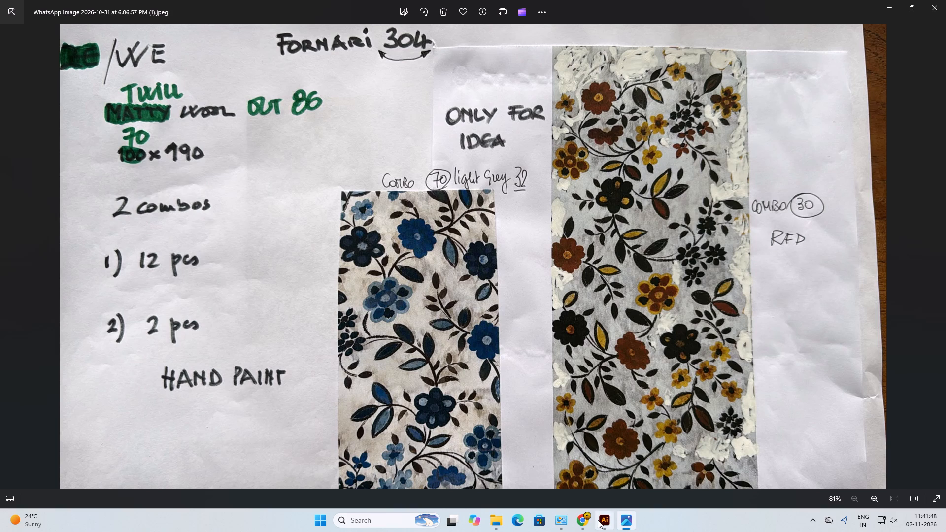
Minimize the Fornari 304 reference photo and the Downloads folder window to return to the floral document in Illustrator.
click(896, 7)
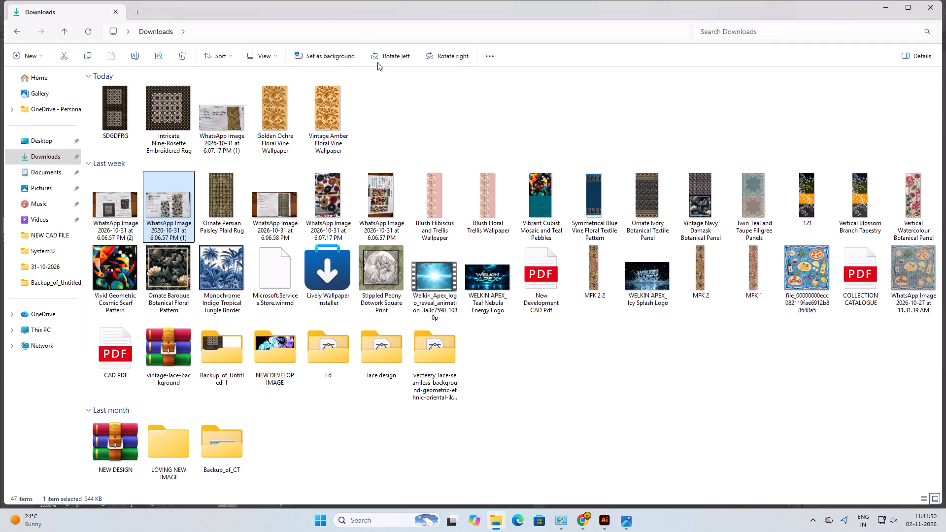
click(880, 0)
click(880, 3)
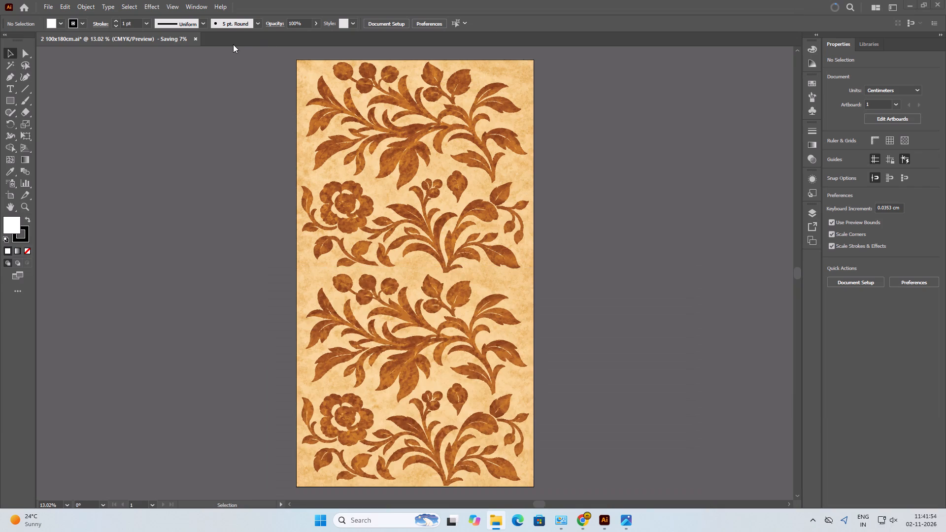
click(241, 100)
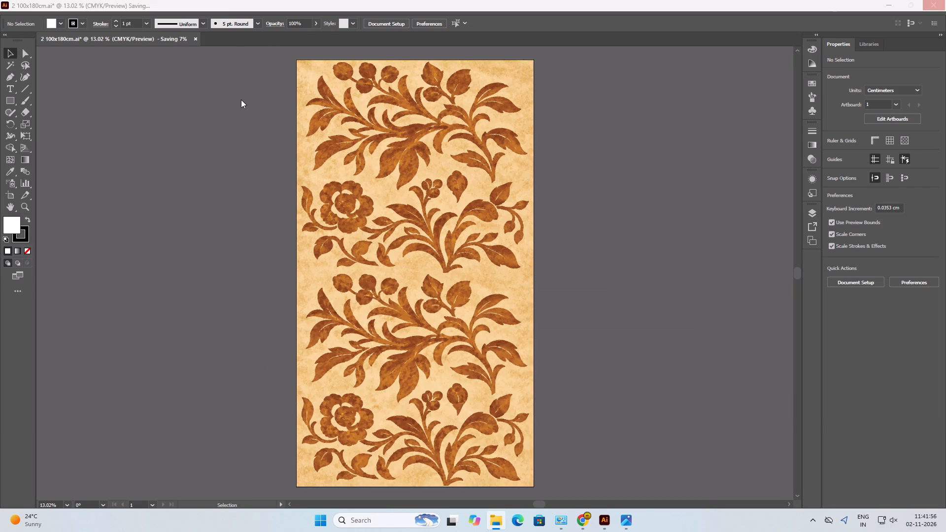